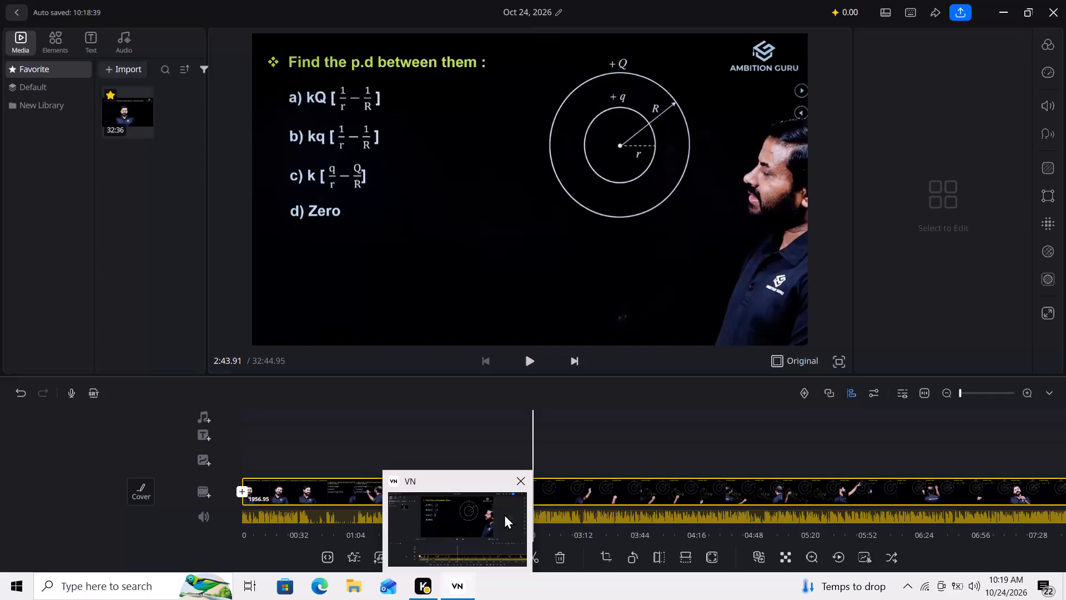
In the VN project, play the lecture video onward and split the clip at 2:46.44.
click(504, 514)
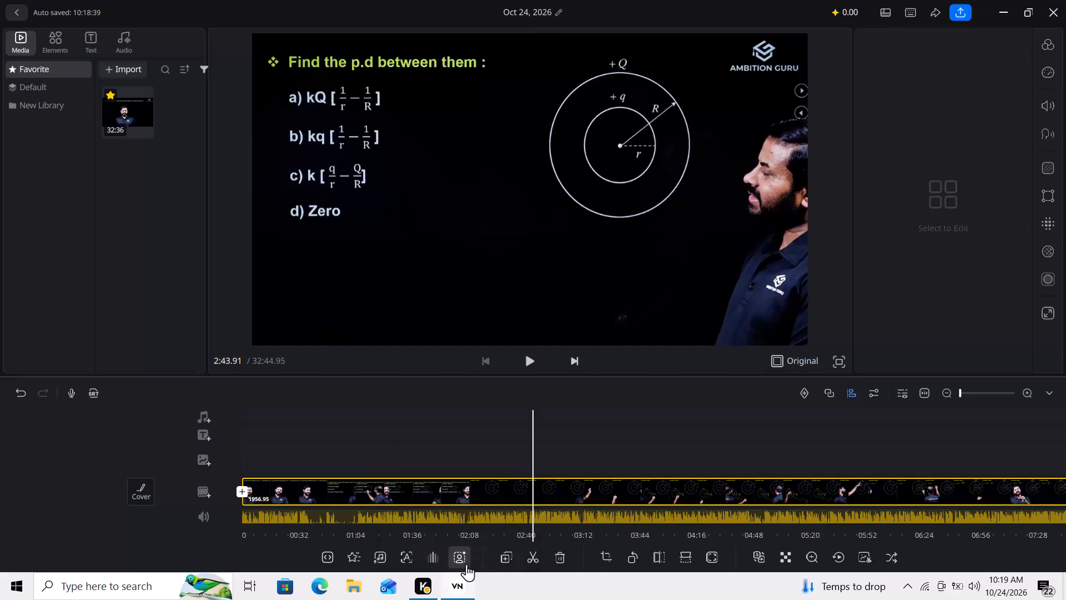
click(465, 557)
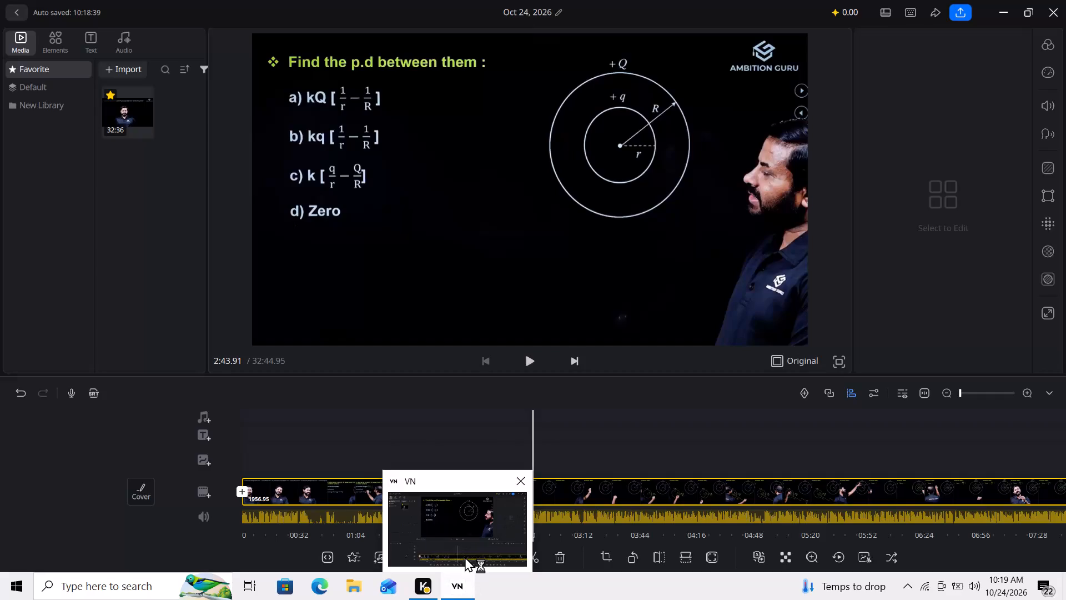
click(531, 358)
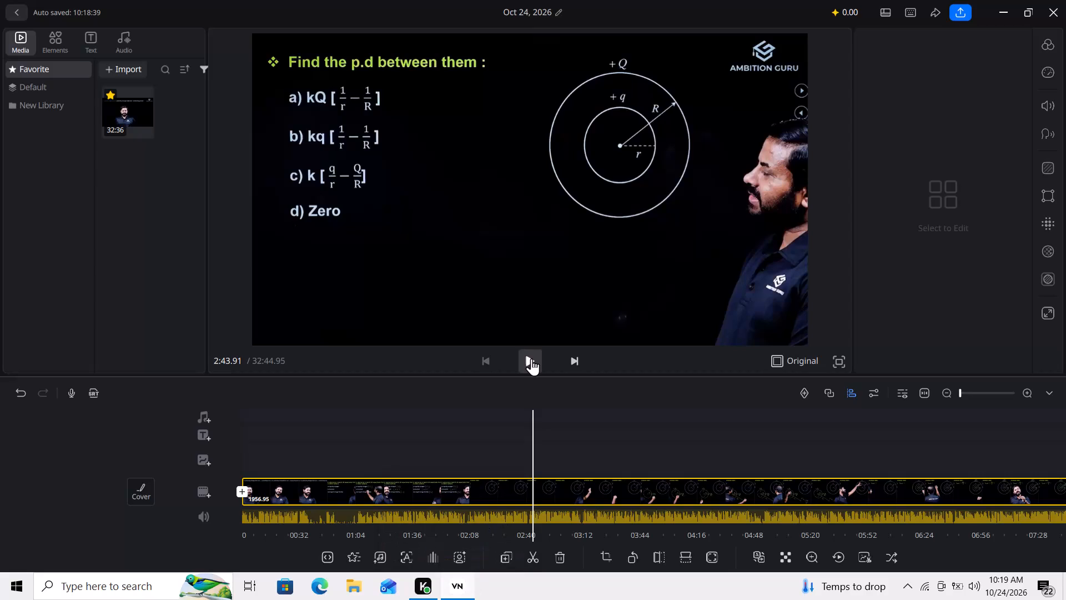
click(535, 552)
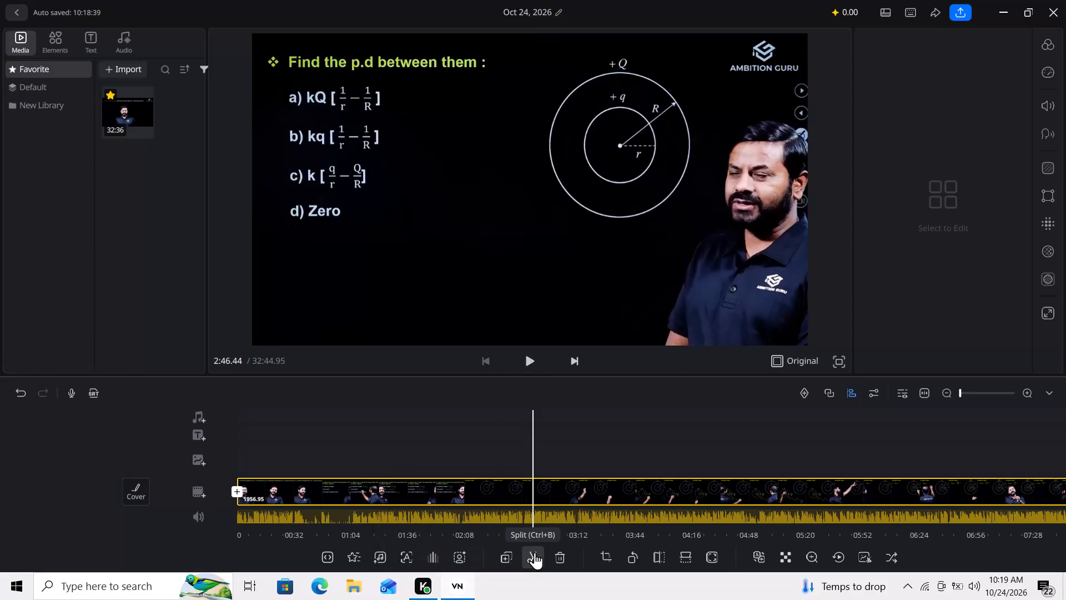
Split the second part of the lecture clip at 5:06.44 to make a 140-second section.
click(782, 499)
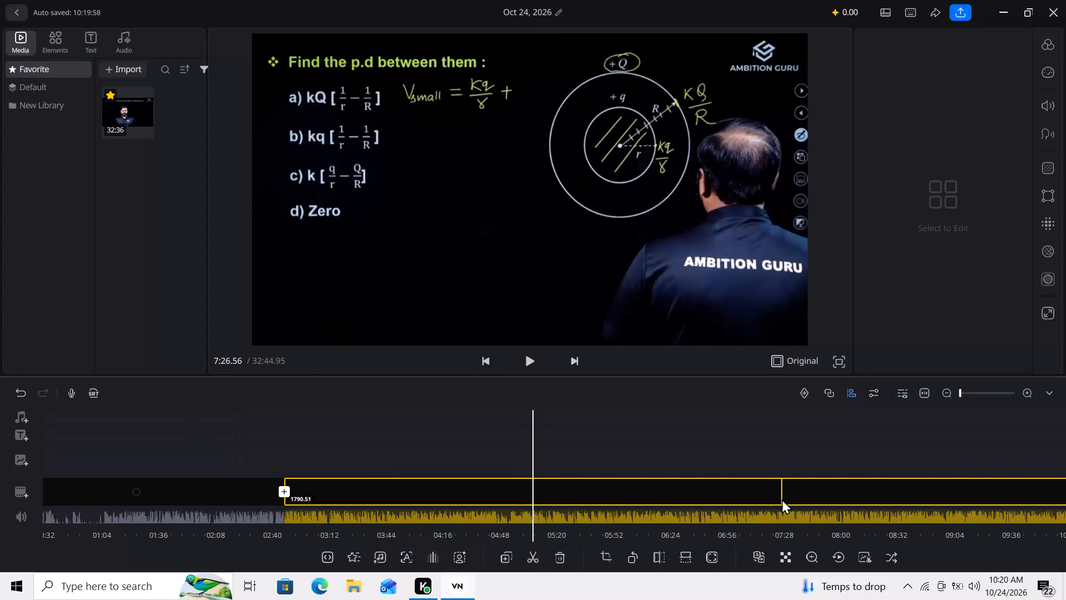
click(534, 552)
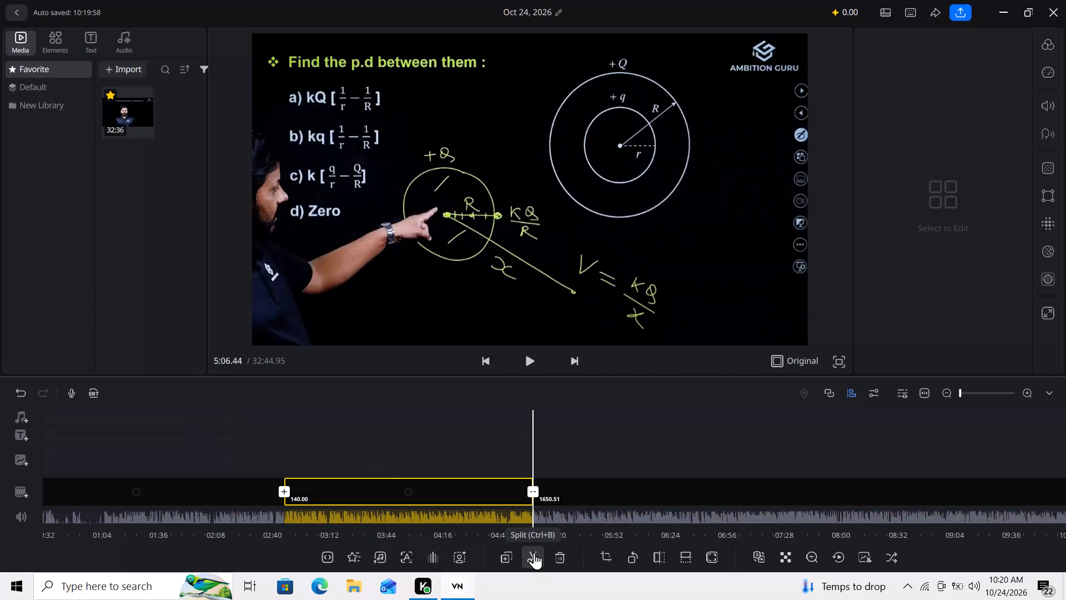
Delete the long remaining section of the lecture after the 5:06.44 split.
click(742, 496)
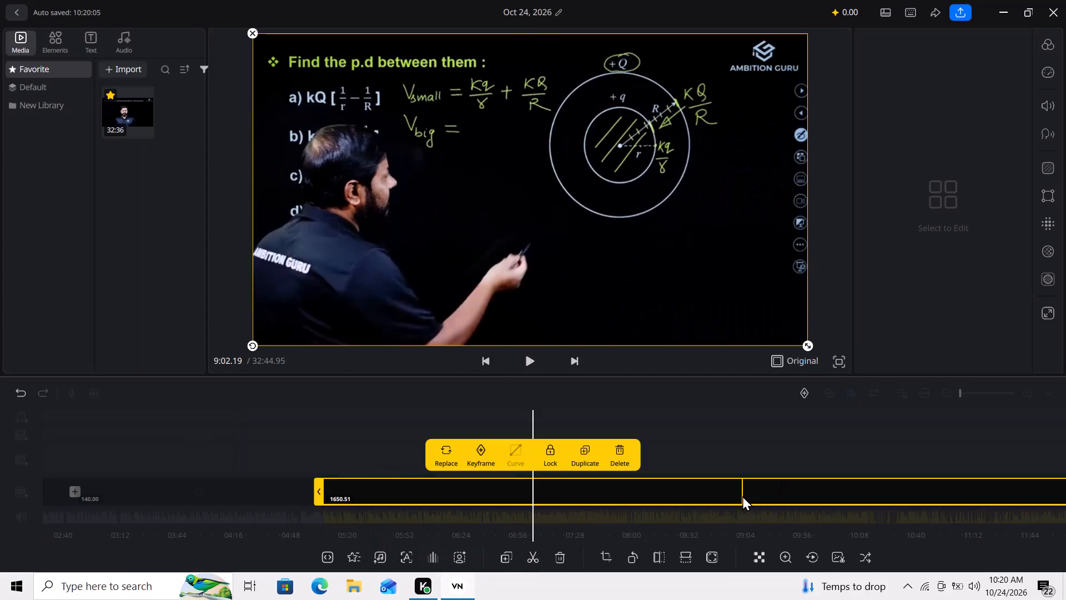
click(564, 551)
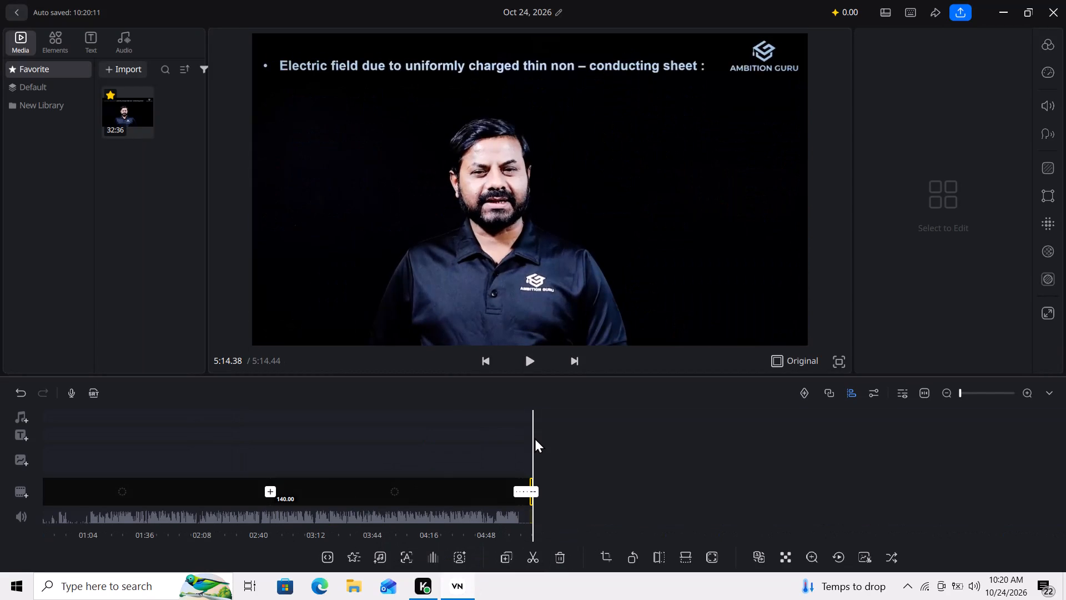
Generate auto captions for the first clip with Tiny conversion mode and Auto spoken language.
drag(409, 473, 674, 484)
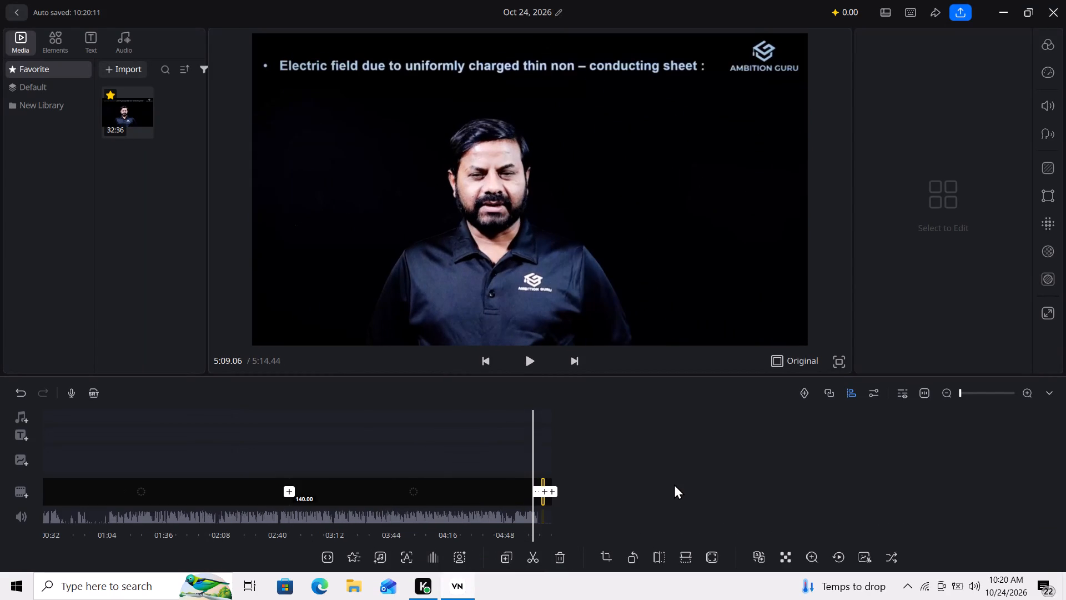
click(398, 452)
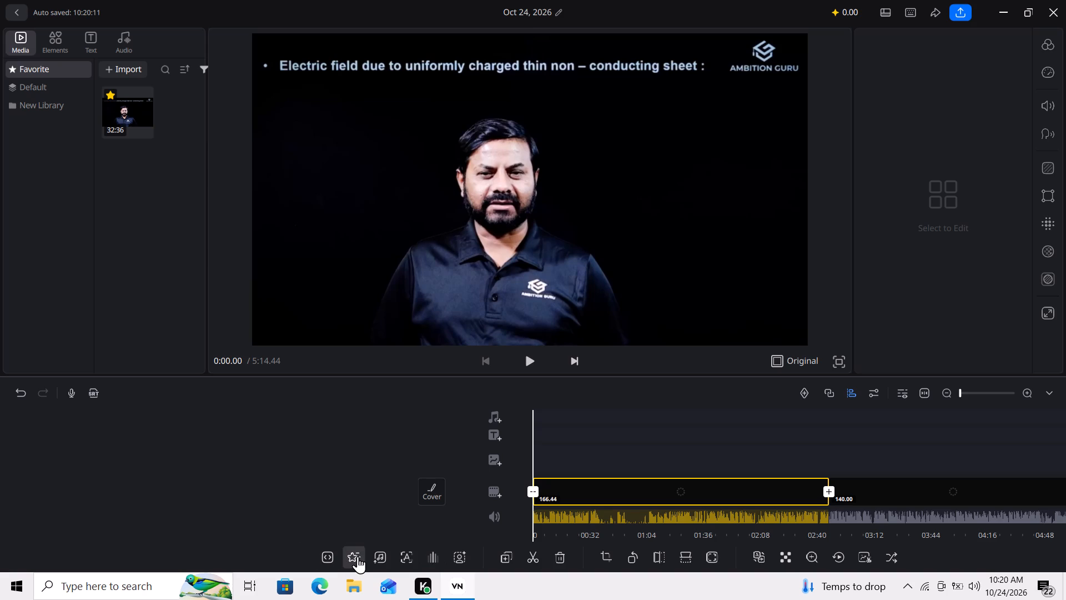
click(409, 557)
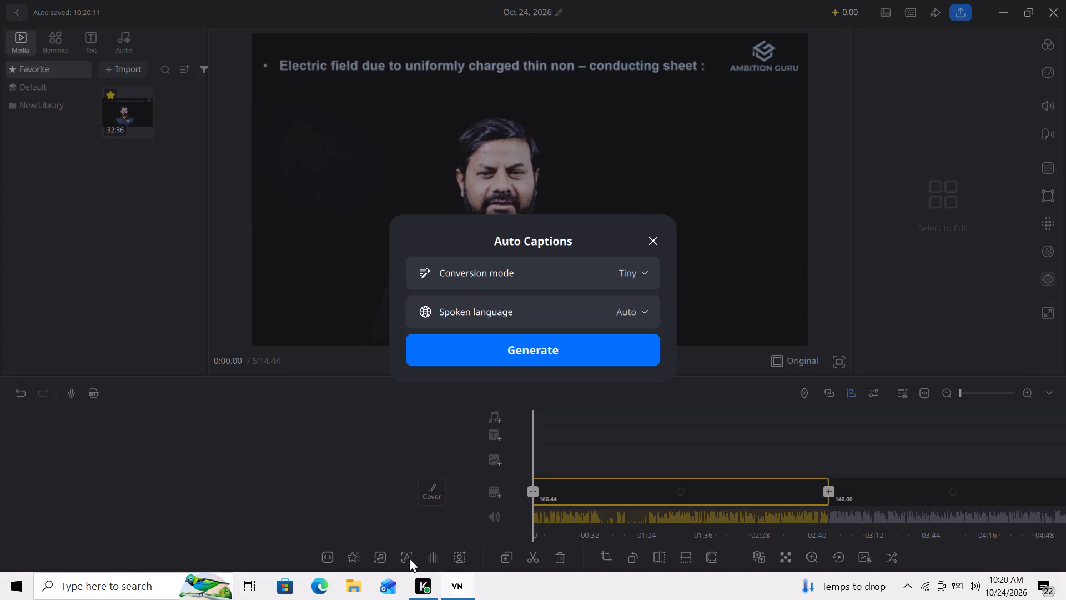
click(532, 360)
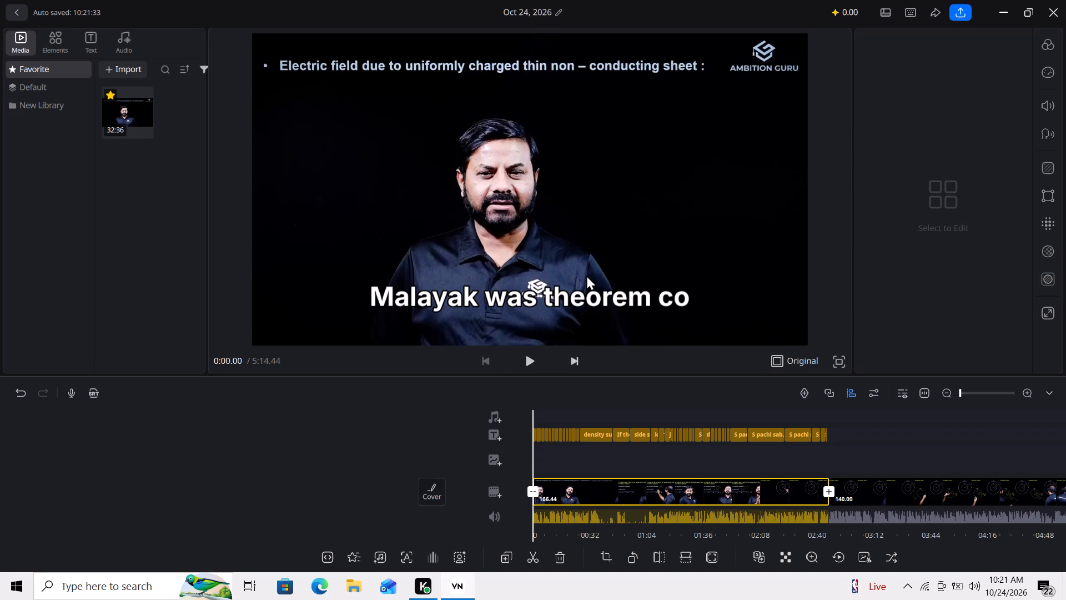
Play and scrub through the first clip to examine the generated captions against the video.
click(531, 364)
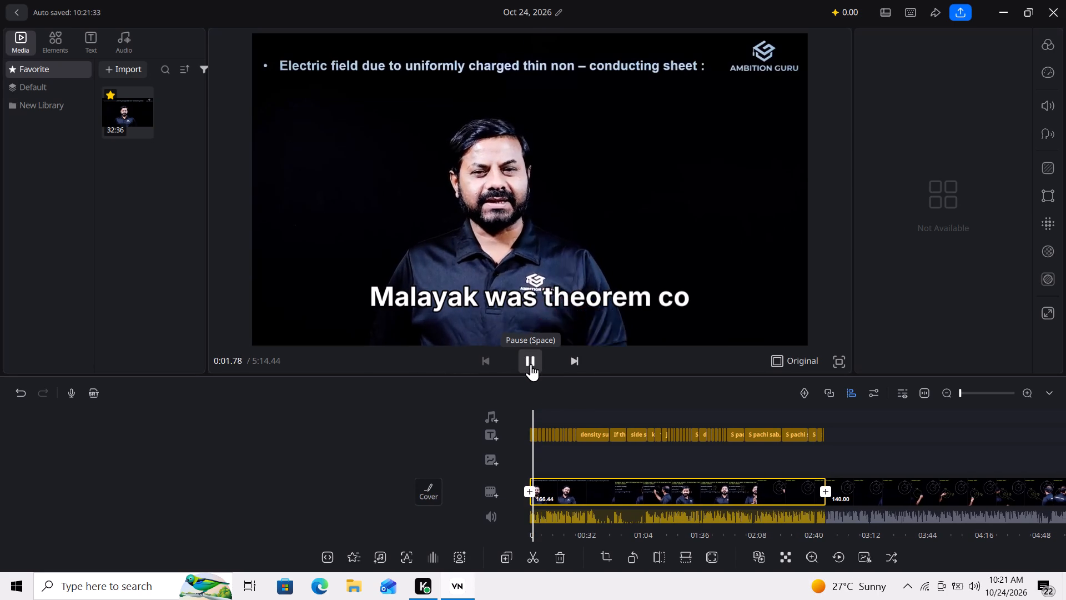
click(531, 364)
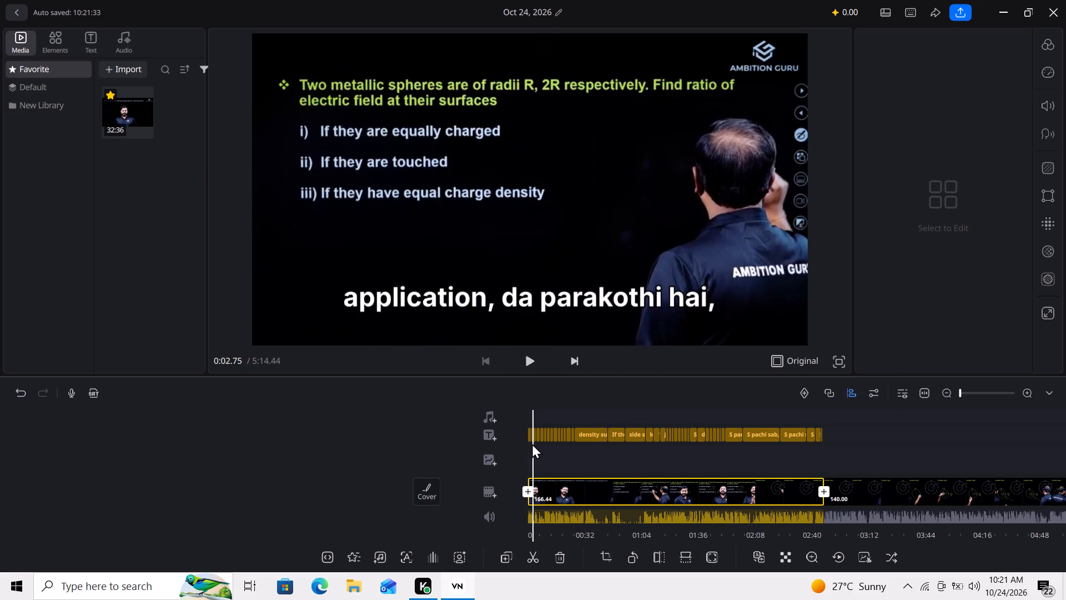
drag(531, 439, 541, 439)
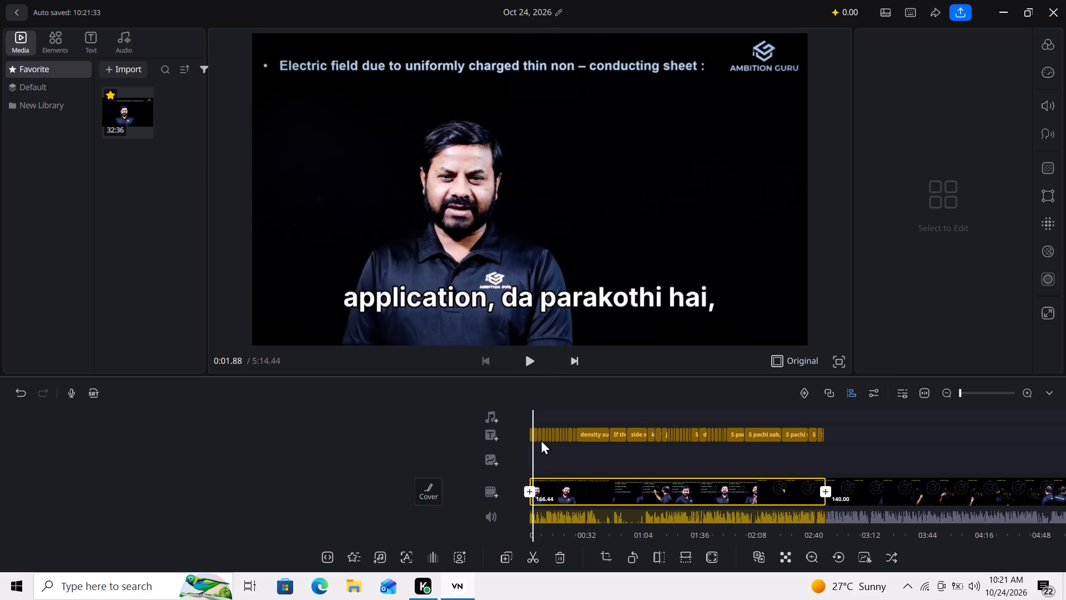
drag(541, 439, 511, 439)
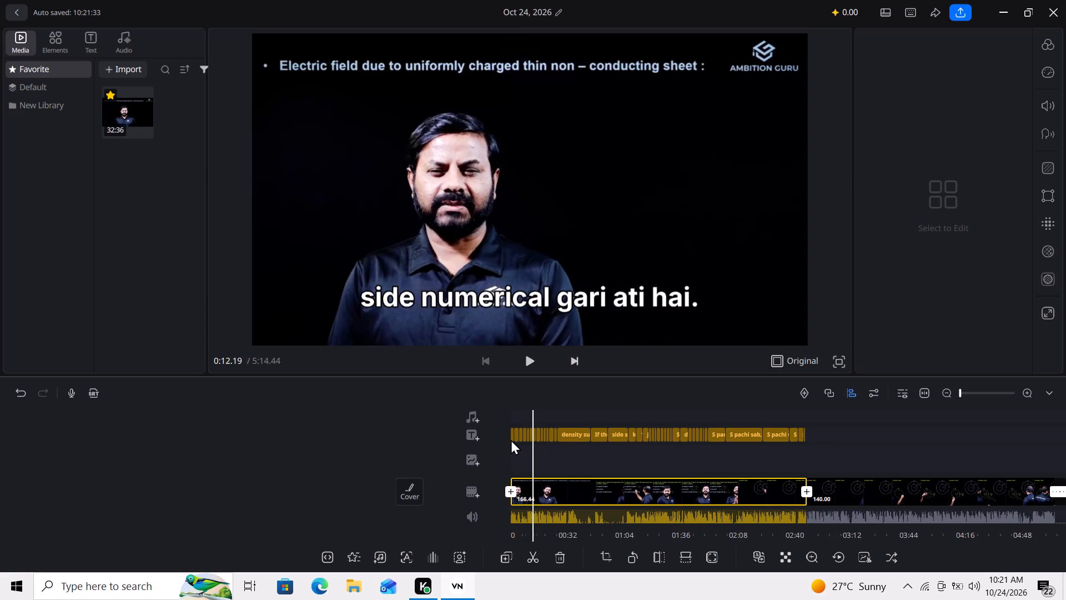
drag(511, 439, 468, 453)
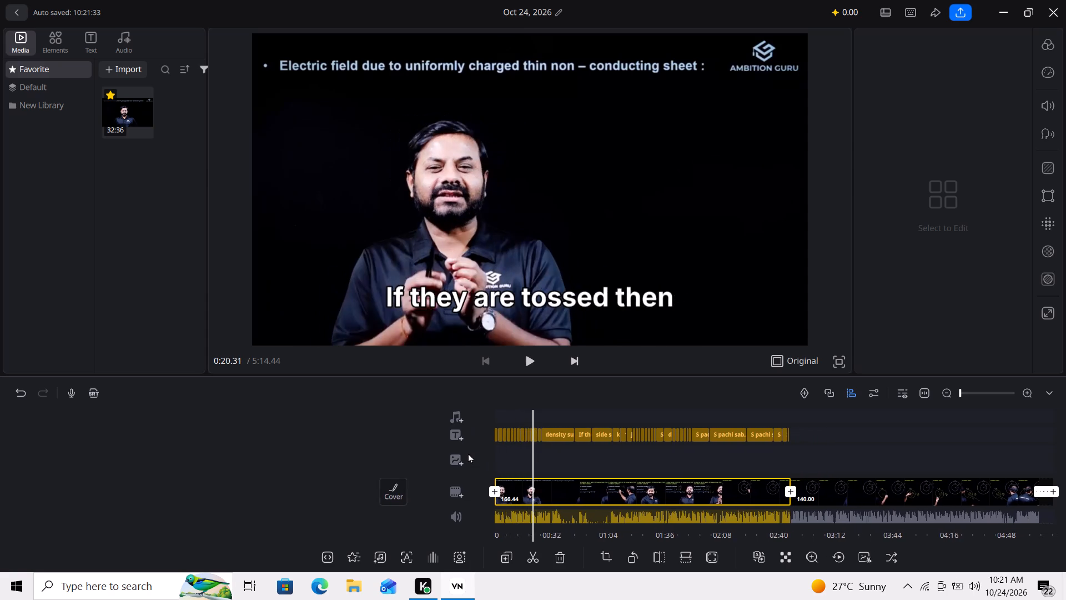
drag(468, 453, 572, 447)
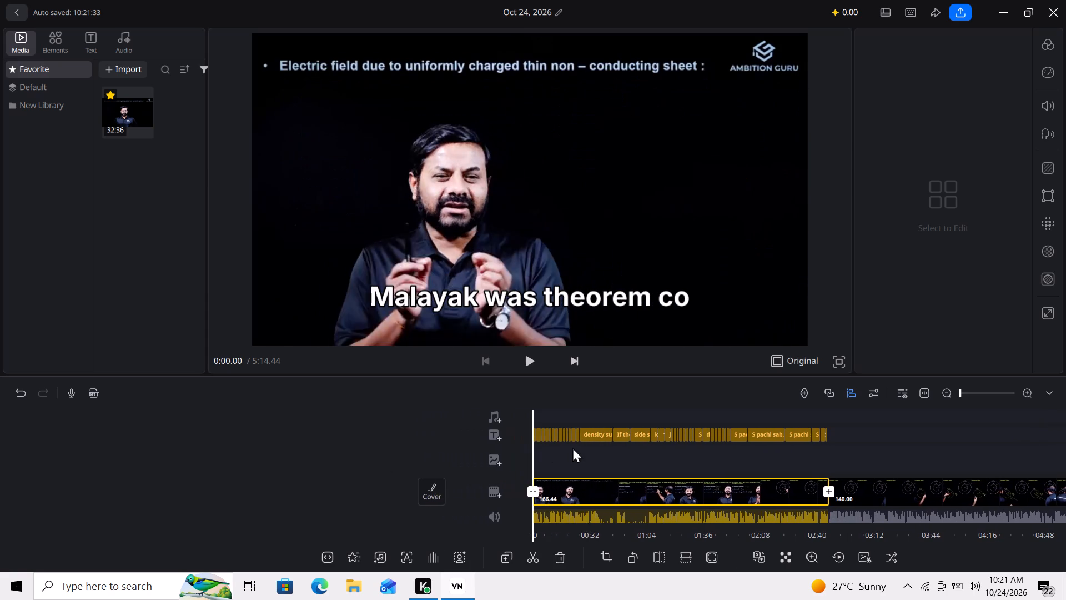
drag(572, 447, 385, 447)
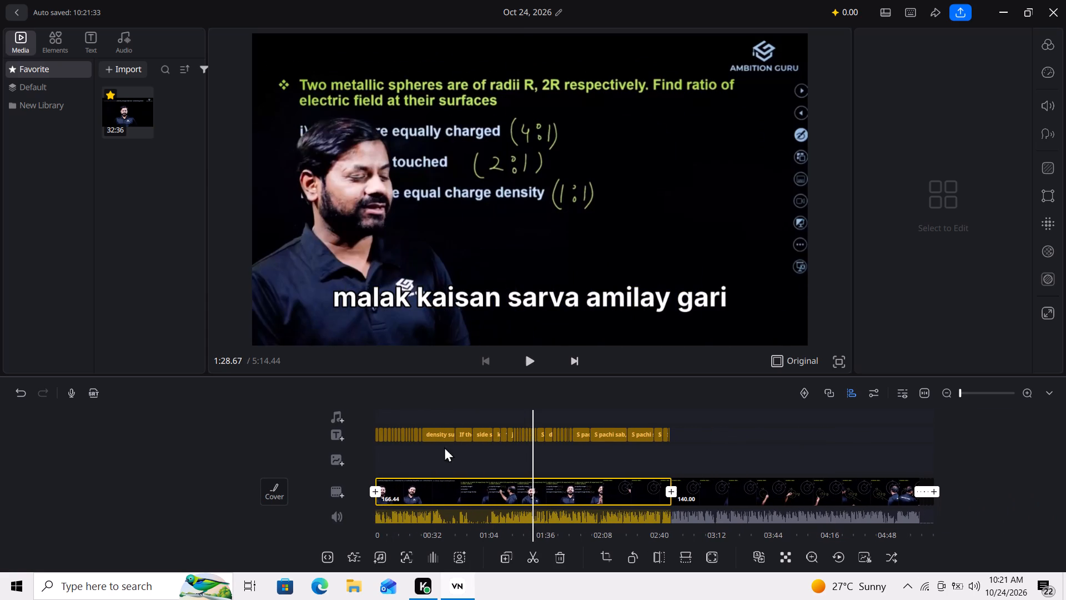
drag(630, 467, 471, 469)
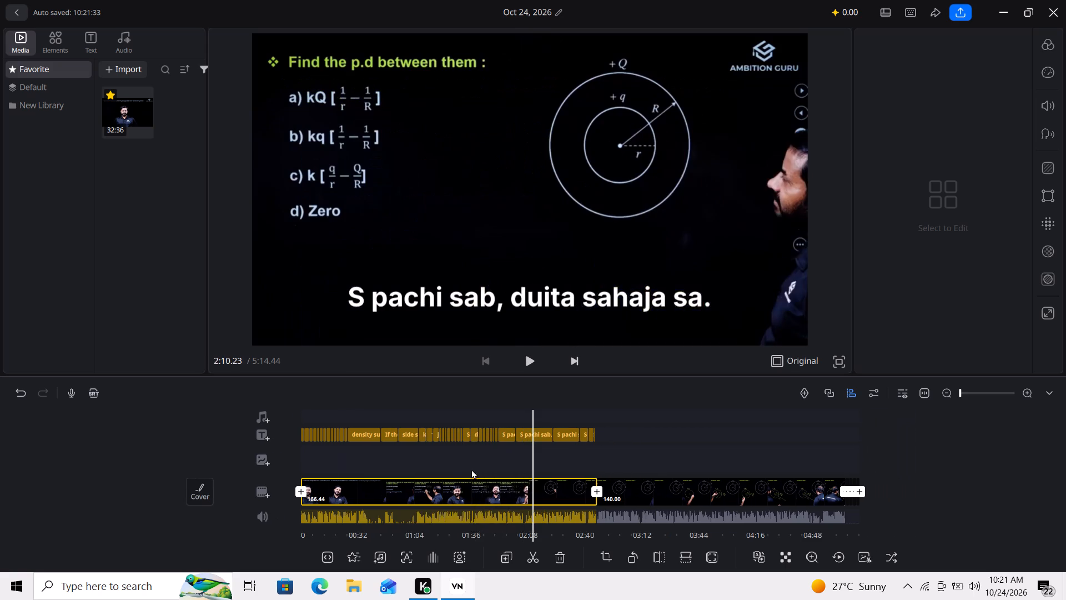
drag(471, 469, 409, 473)
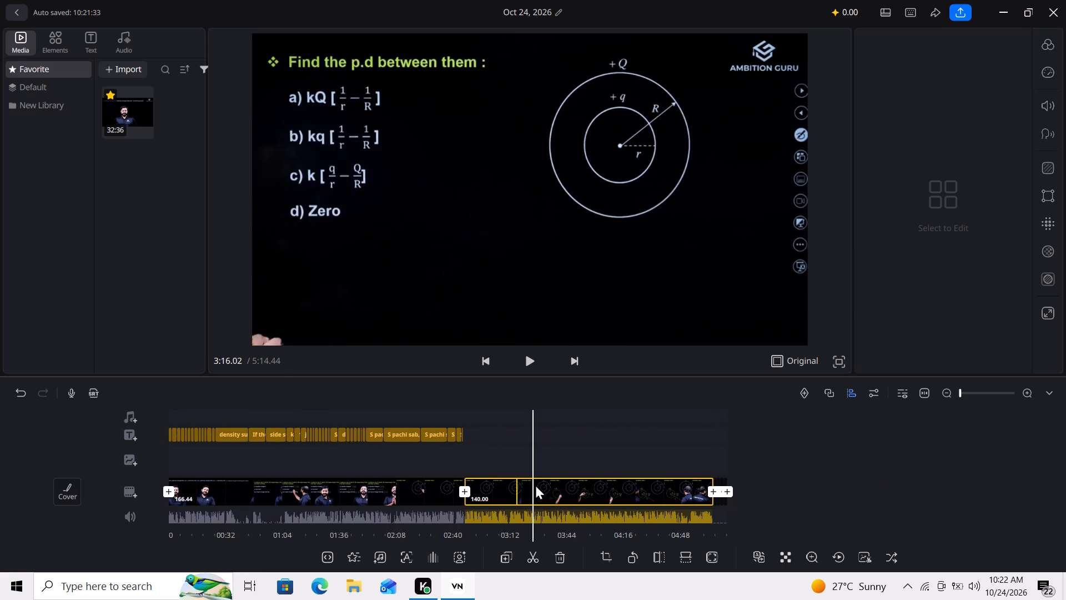
Extract the audio of the 140-second second clip onto its own audio track.
click(543, 486)
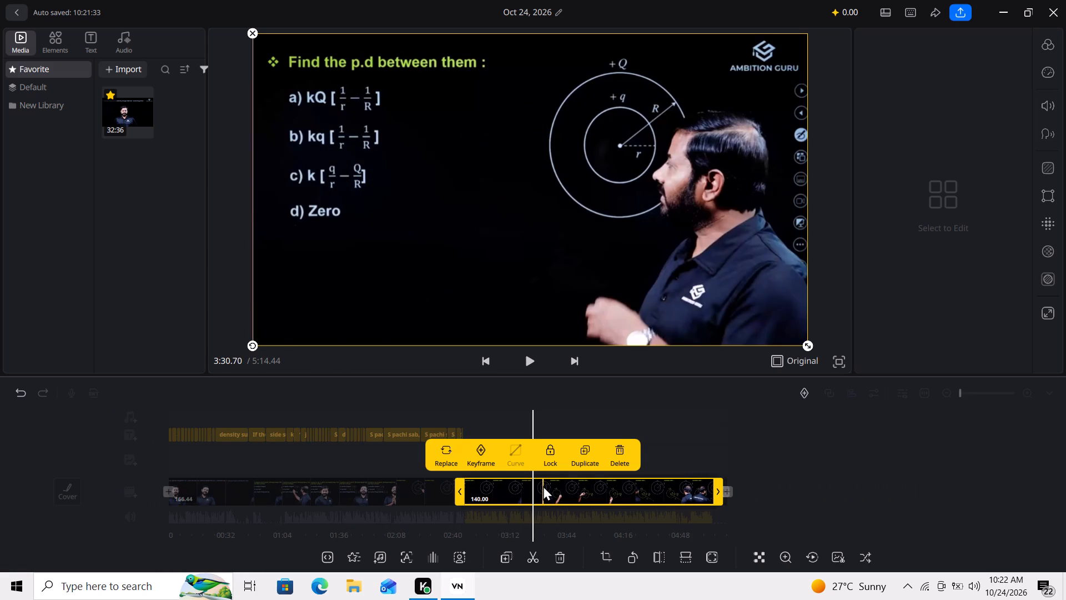
click(722, 458)
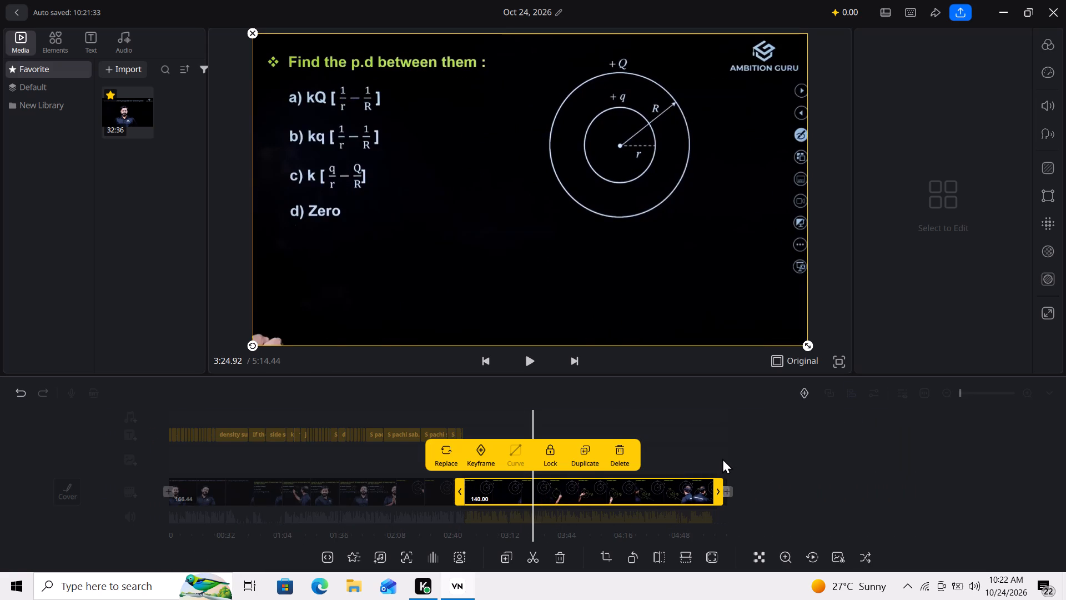
click(622, 491)
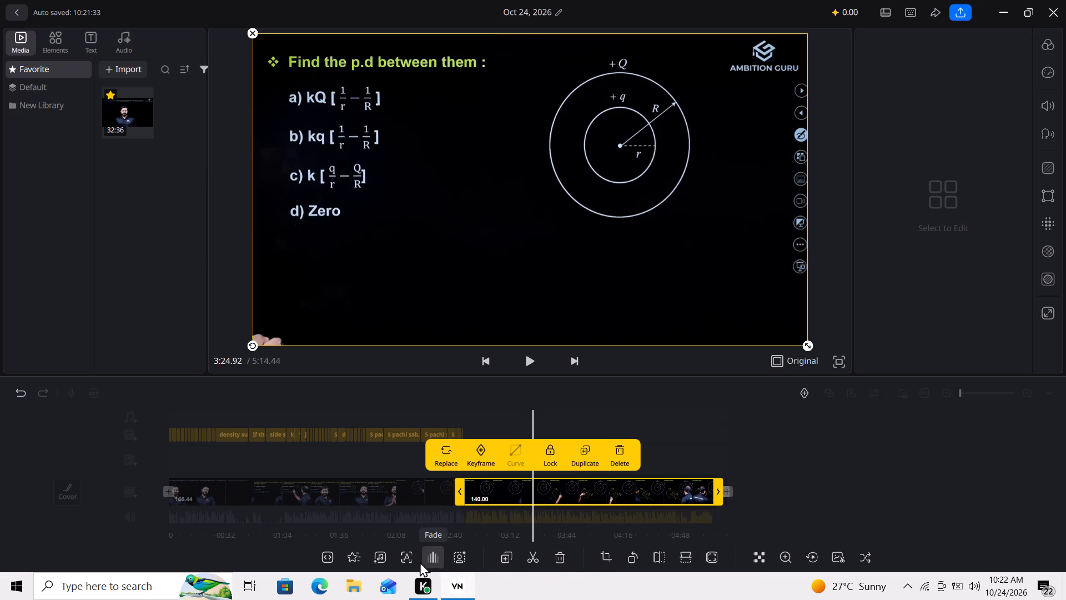
click(380, 559)
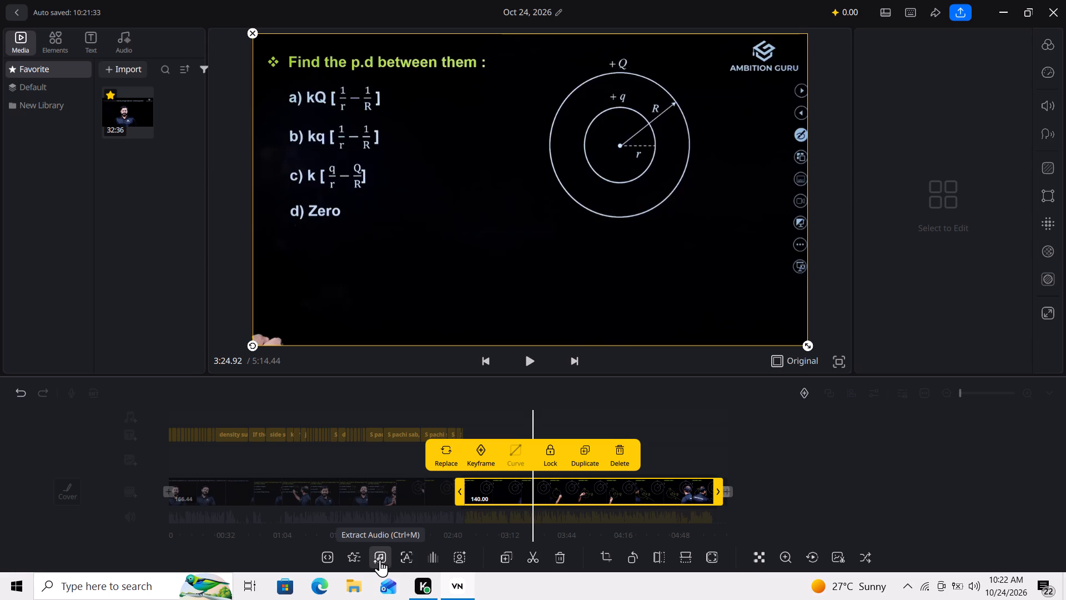
click(811, 452)
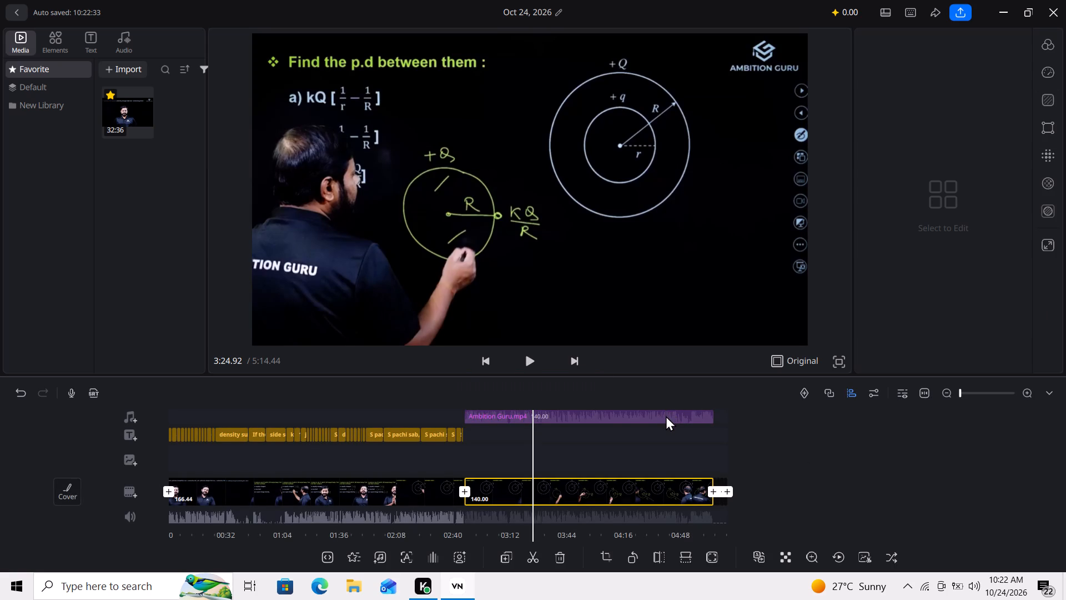
Shift the extracted audio clip slightly later so it starts just after the second video clip begins.
click(666, 416)
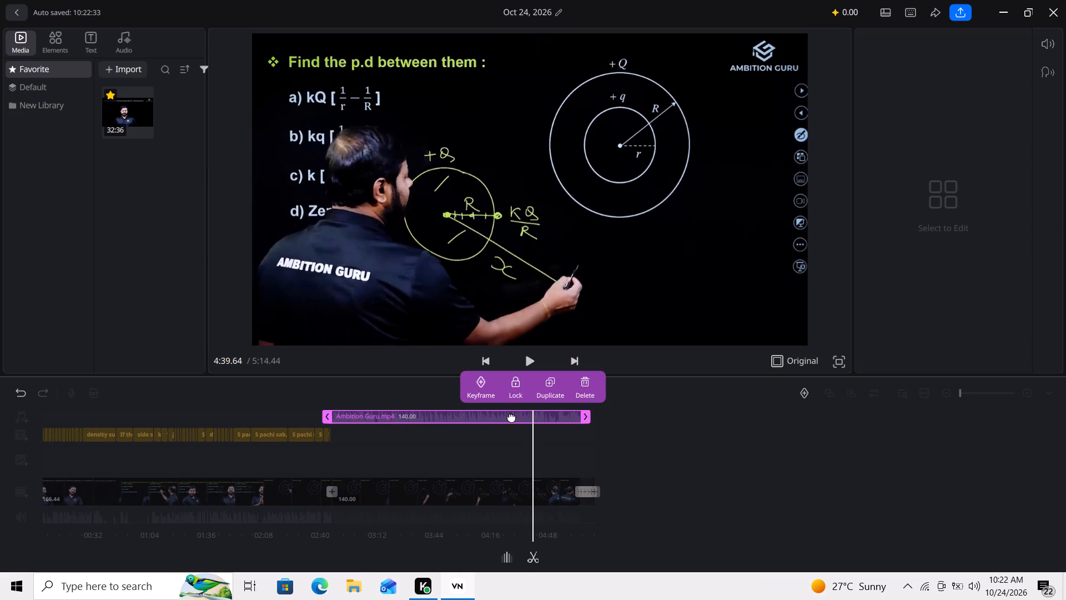
drag(511, 417, 515, 452)
click(631, 459)
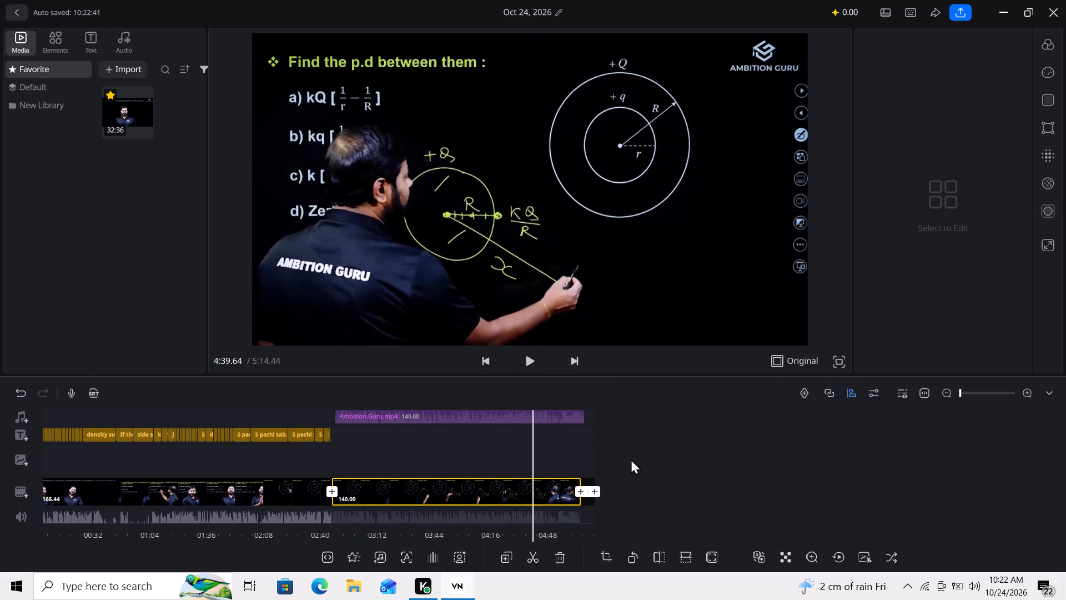
Restore the original audio on the second video clip, keeping the extracted audio on its track.
drag(631, 459, 670, 454)
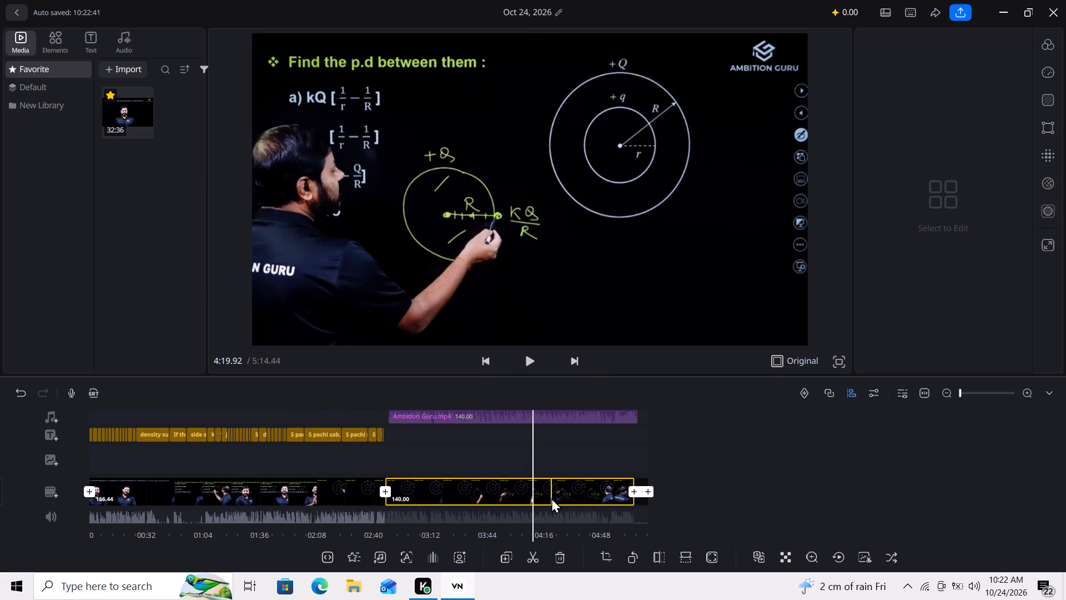
click(551, 498)
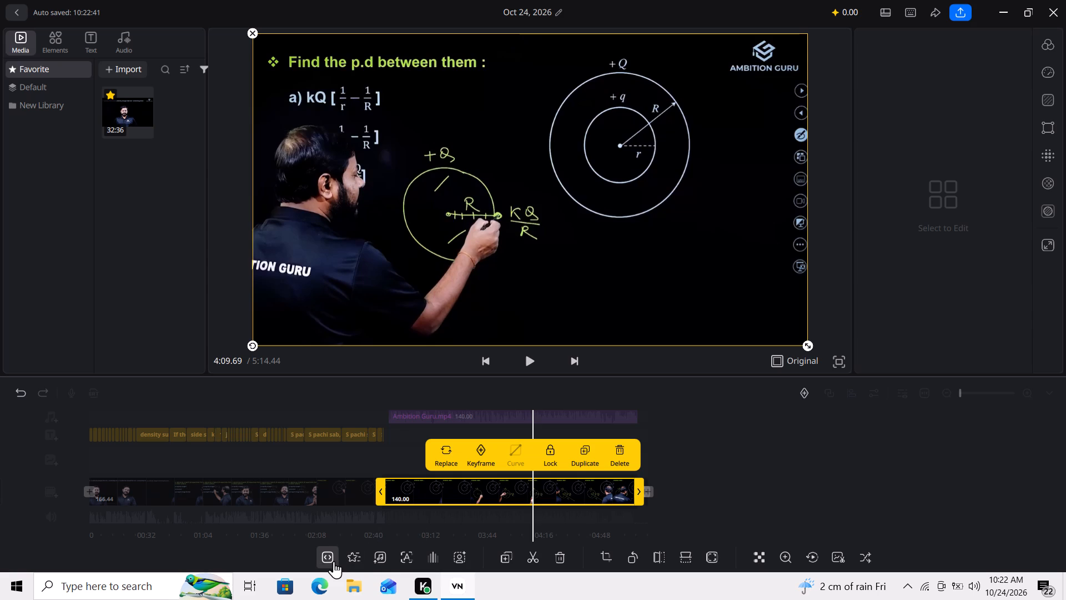
click(374, 563)
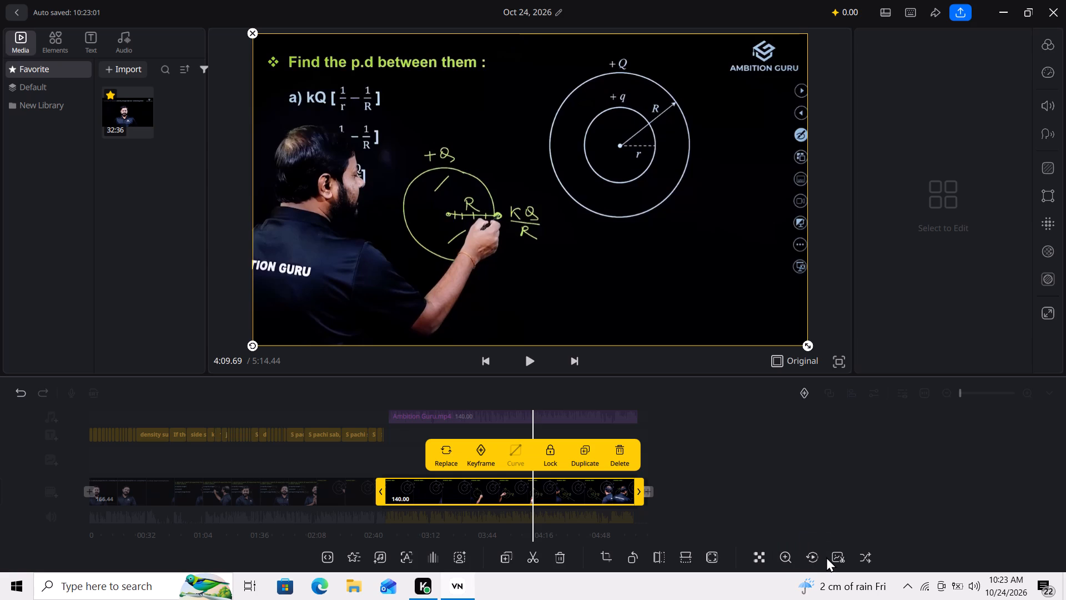
click(760, 463)
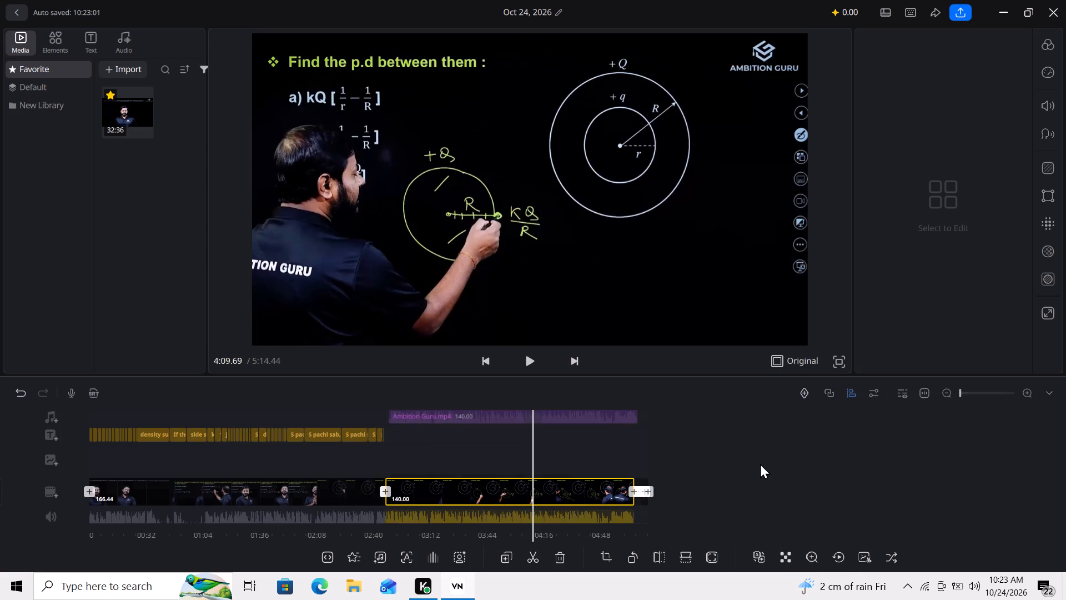
Scrub through both clips and the join between them to examine the captions and where the extracted audio begins.
drag(576, 460, 775, 459)
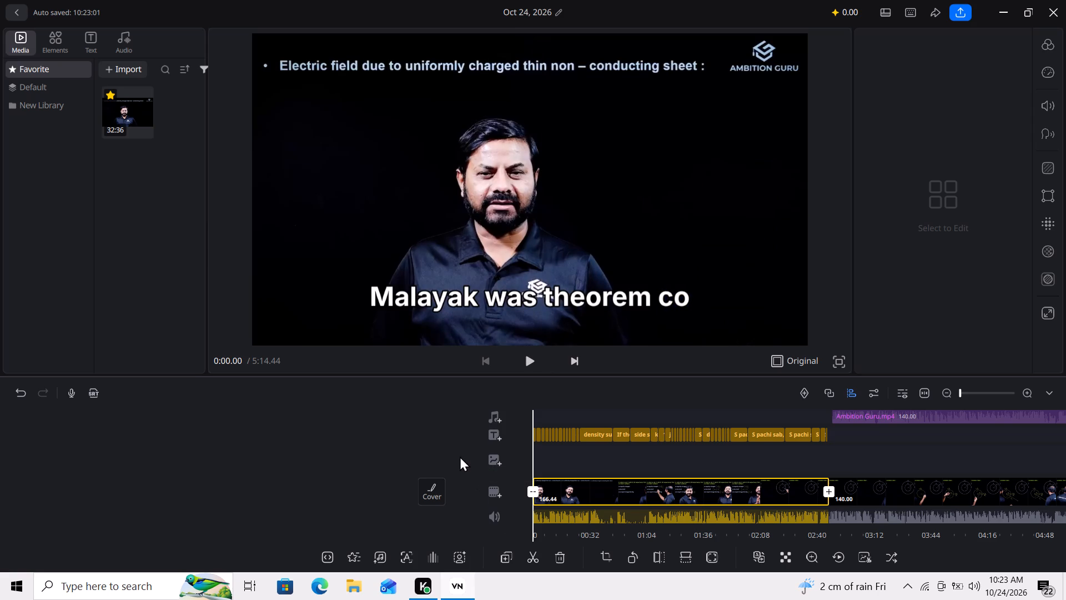
drag(459, 454, 352, 446)
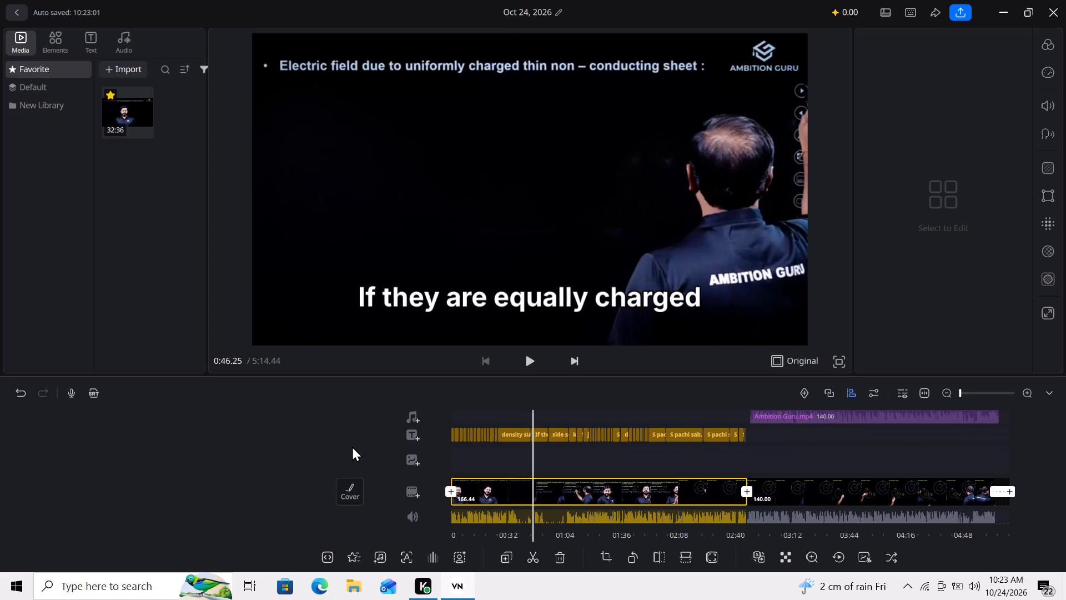
drag(742, 461, 592, 472)
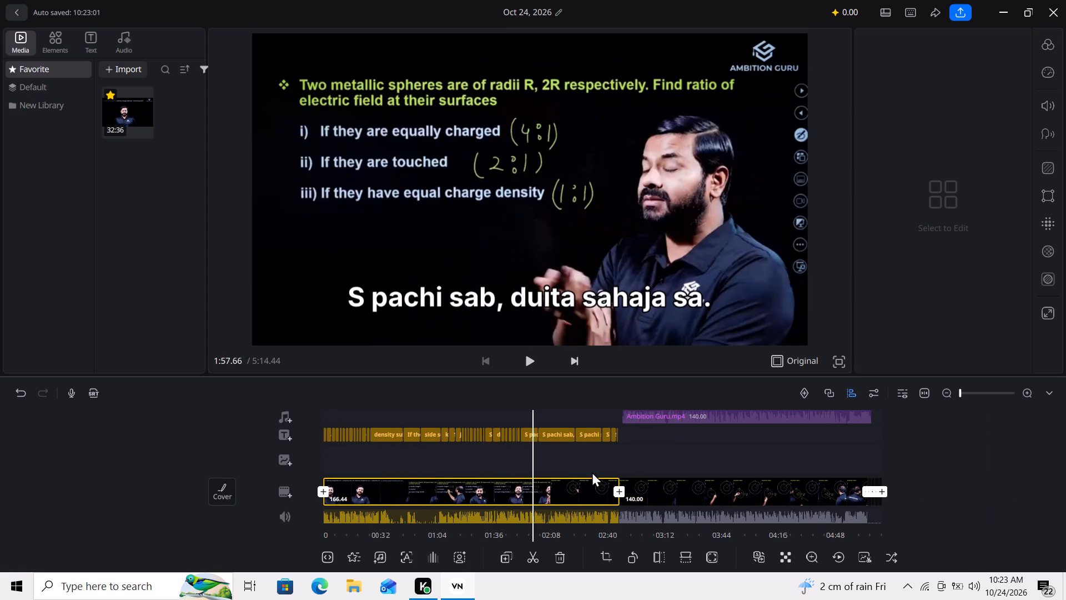
drag(592, 472, 491, 469)
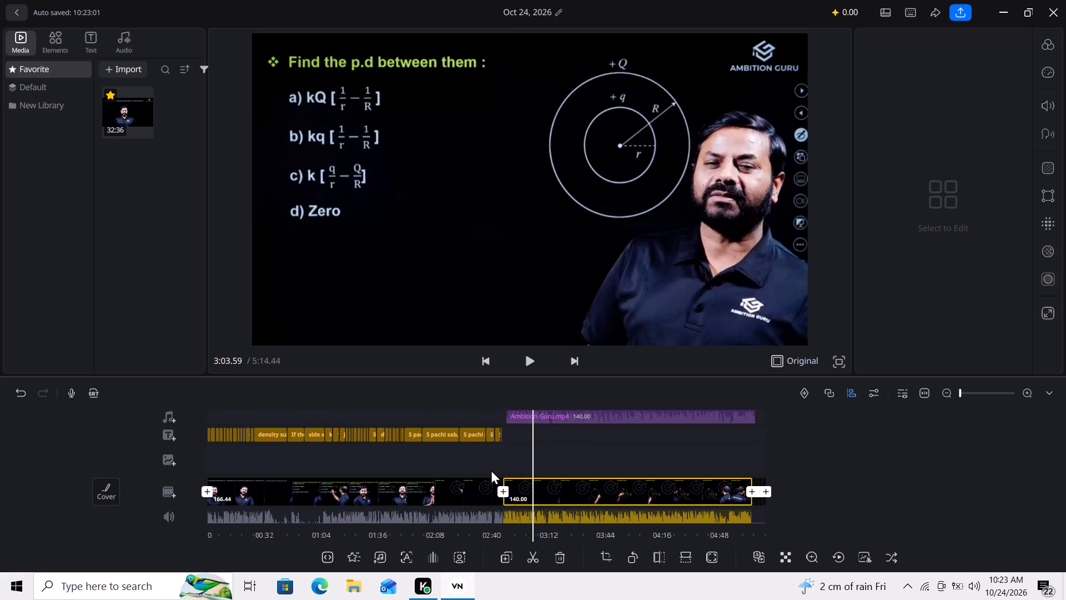
drag(491, 469, 514, 468)
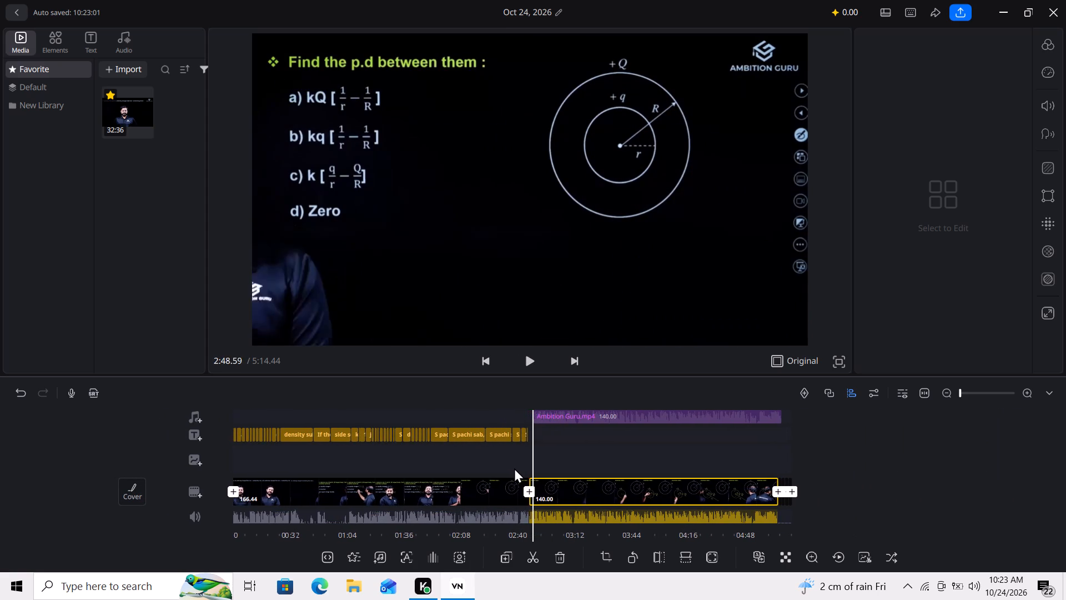
drag(514, 468, 512, 466)
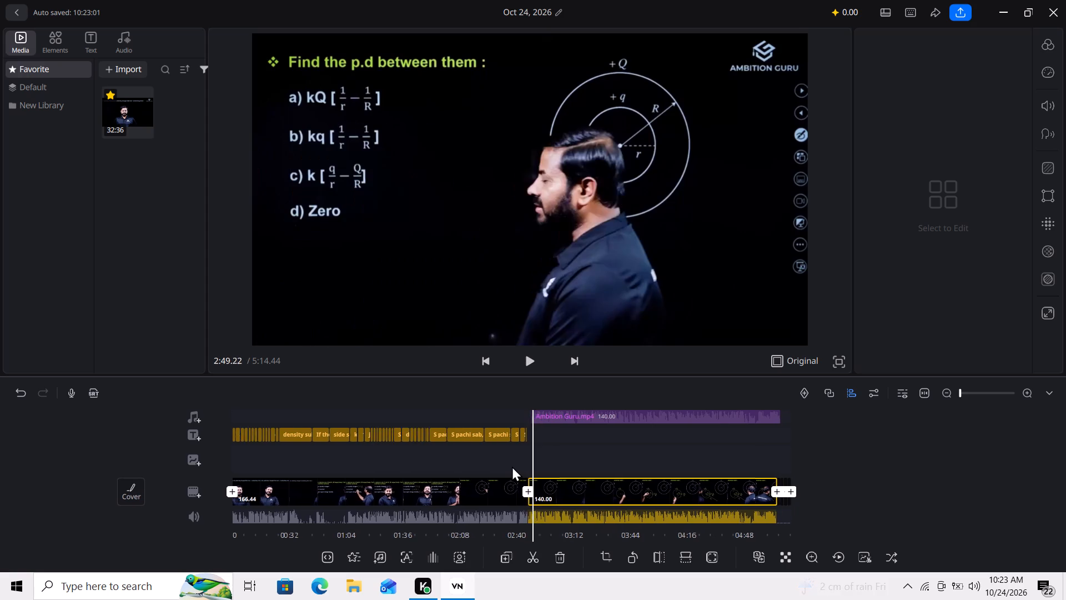
drag(512, 466, 511, 467)
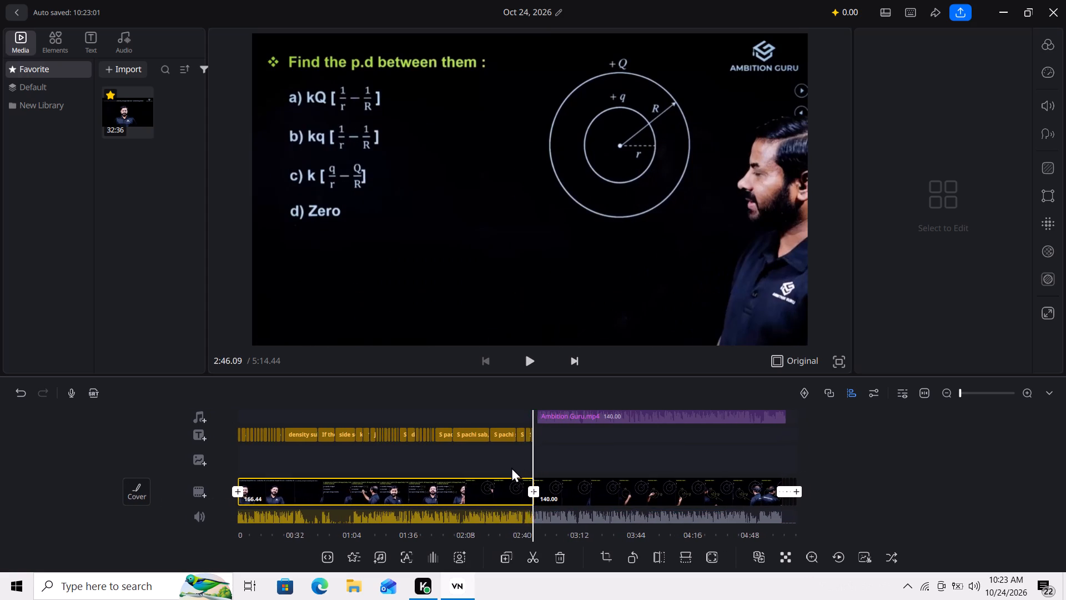
drag(511, 467, 510, 467)
click(578, 494)
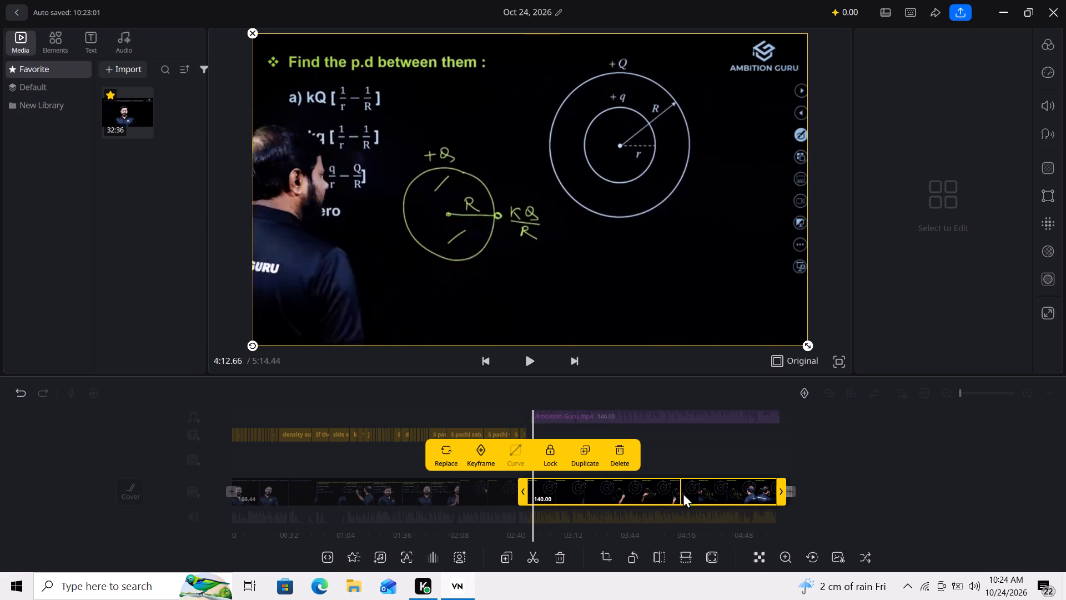
click(867, 466)
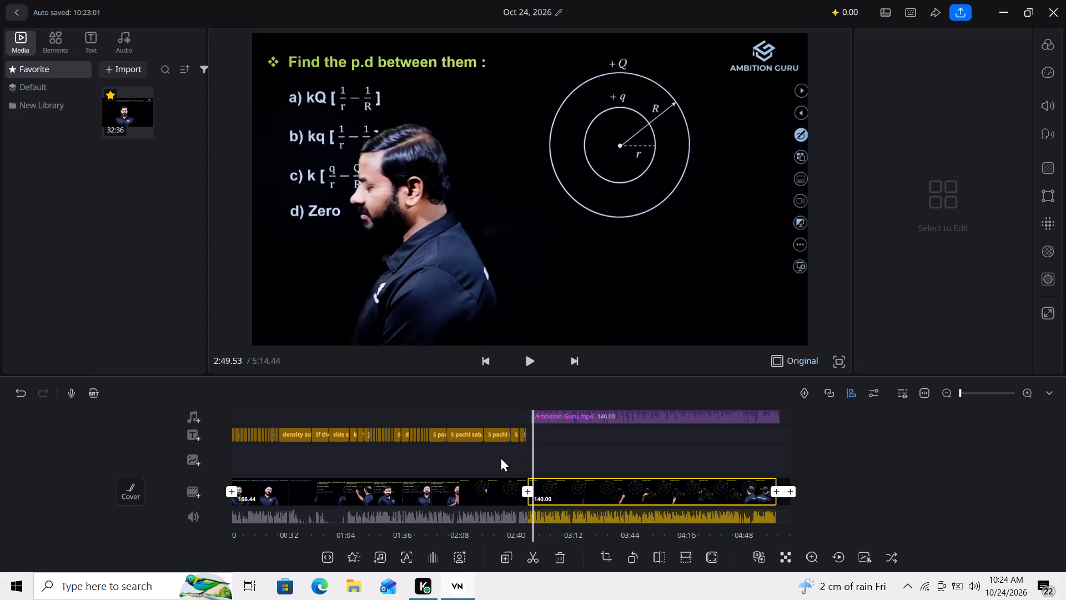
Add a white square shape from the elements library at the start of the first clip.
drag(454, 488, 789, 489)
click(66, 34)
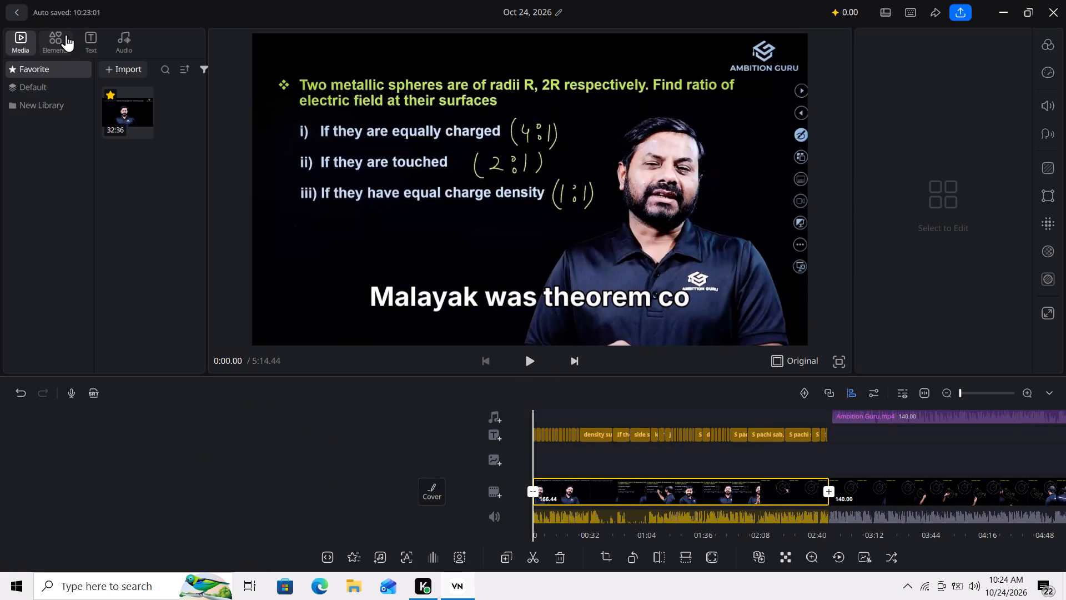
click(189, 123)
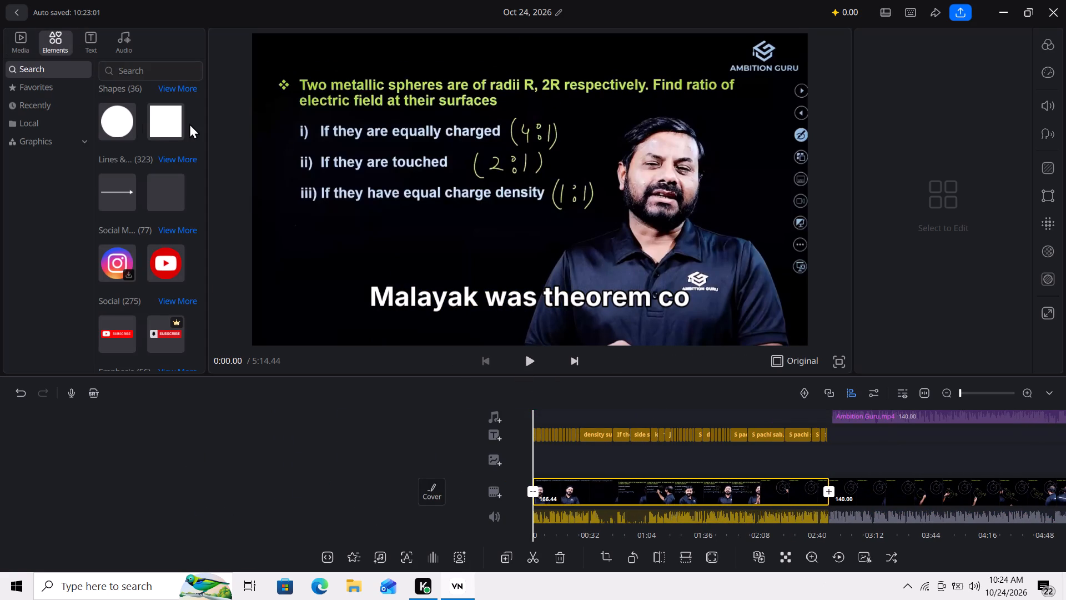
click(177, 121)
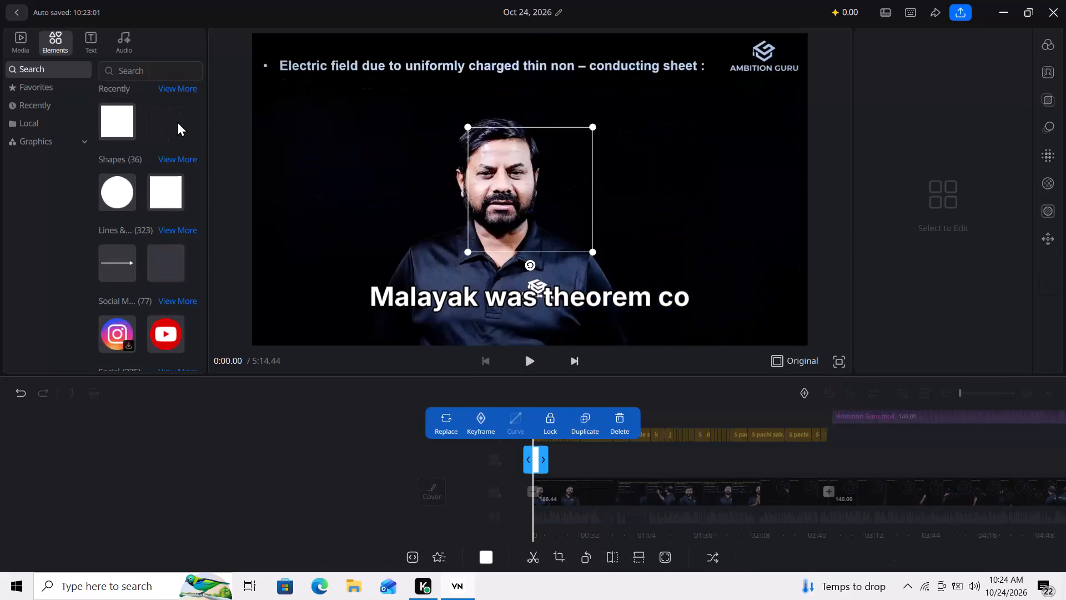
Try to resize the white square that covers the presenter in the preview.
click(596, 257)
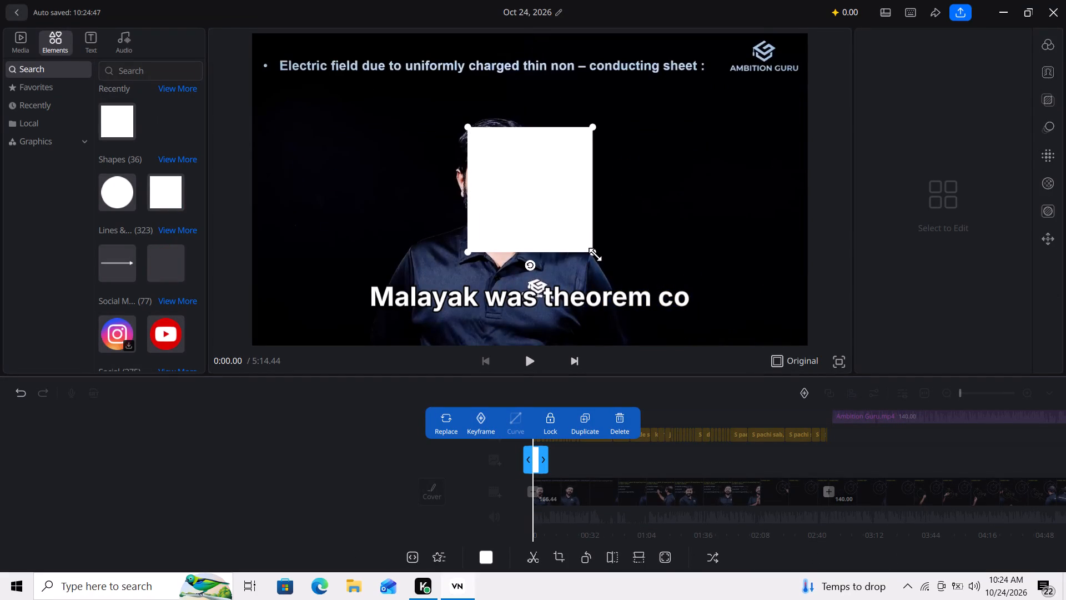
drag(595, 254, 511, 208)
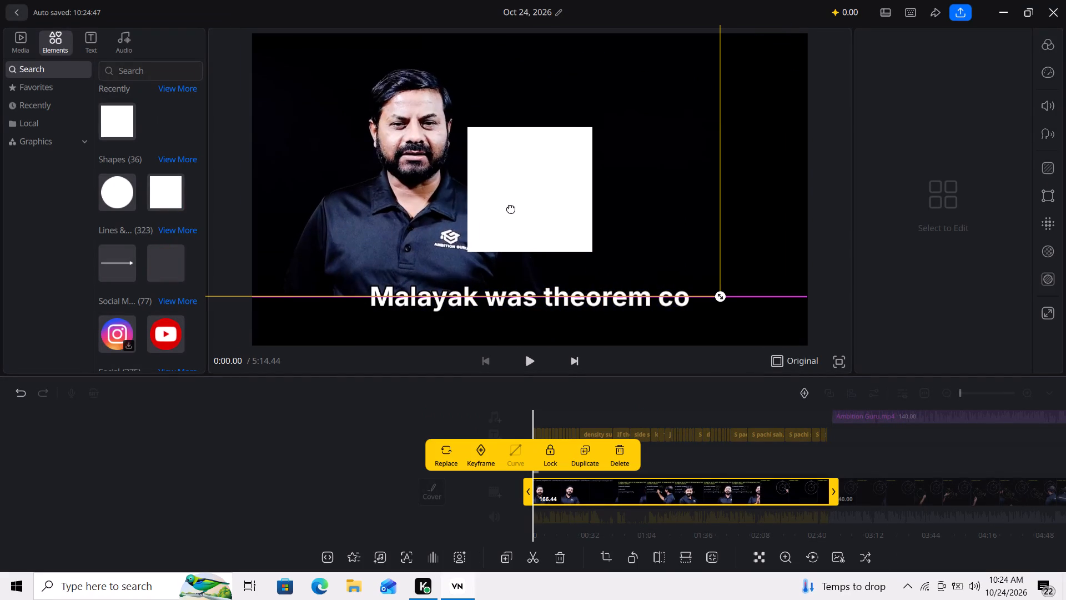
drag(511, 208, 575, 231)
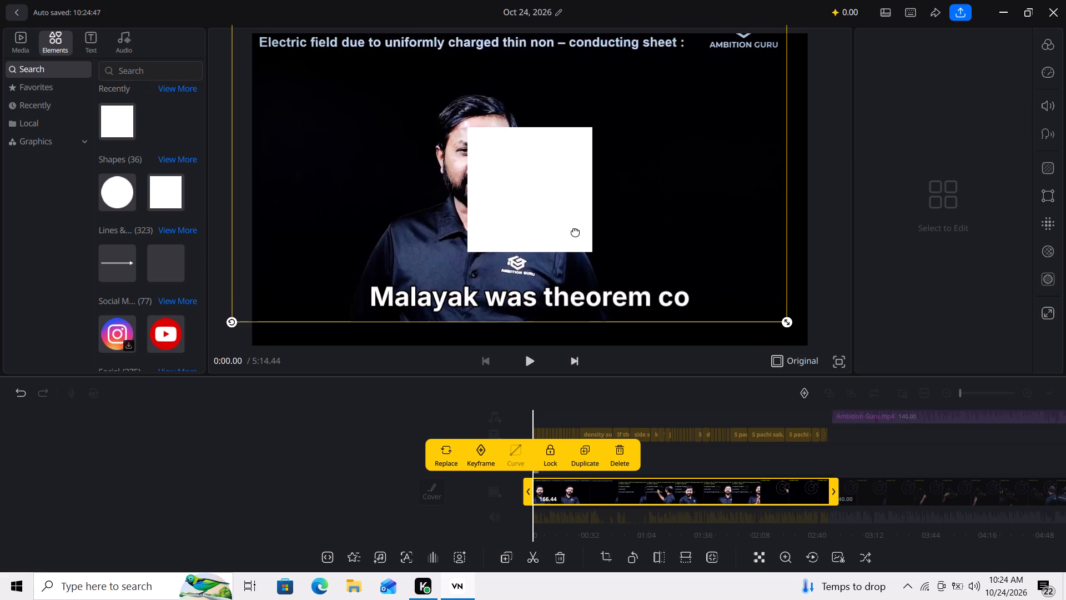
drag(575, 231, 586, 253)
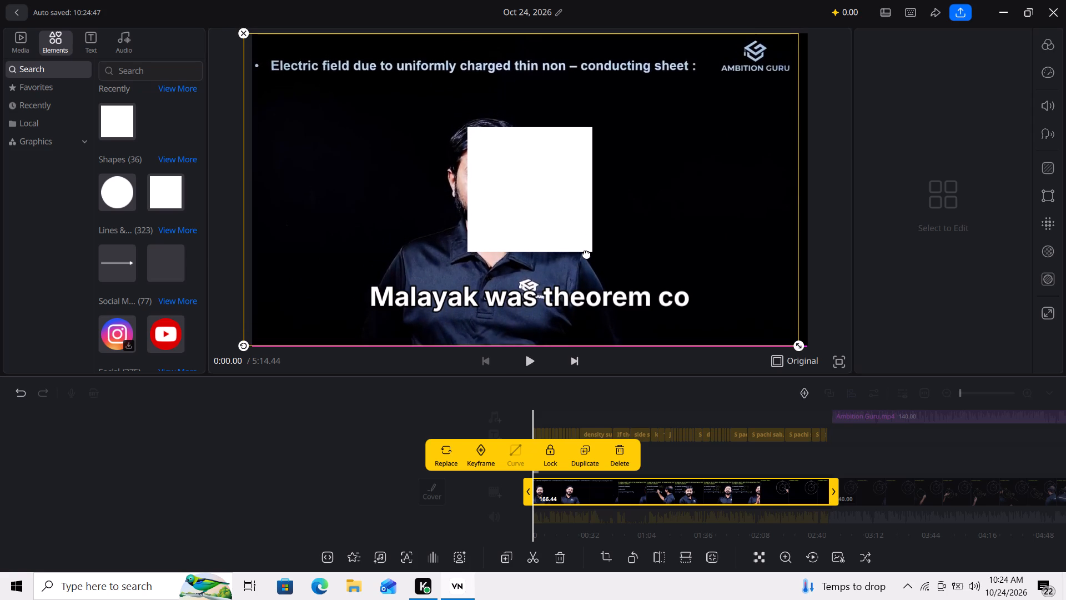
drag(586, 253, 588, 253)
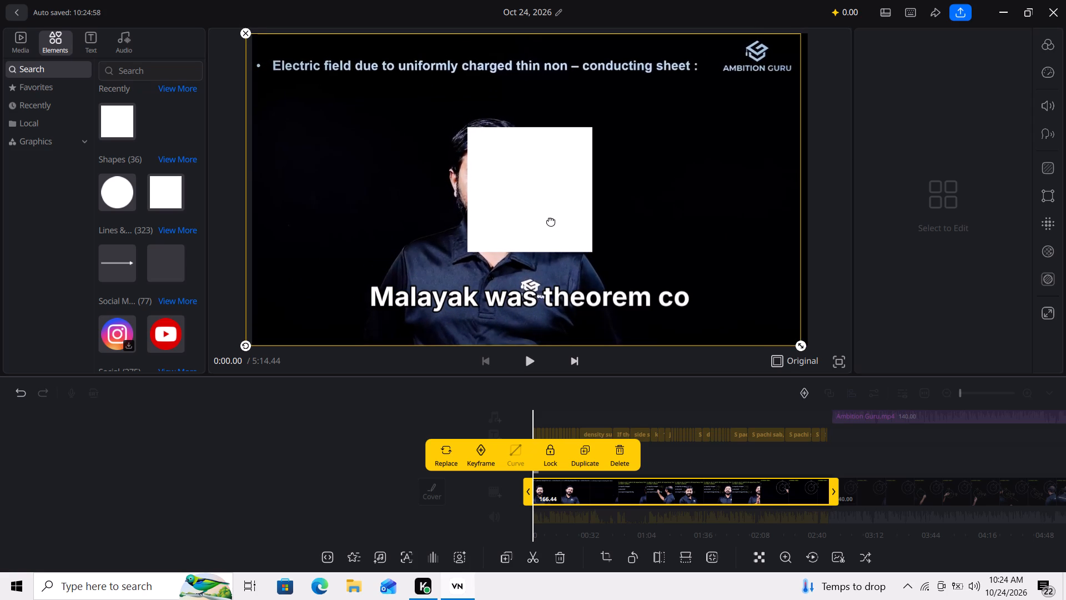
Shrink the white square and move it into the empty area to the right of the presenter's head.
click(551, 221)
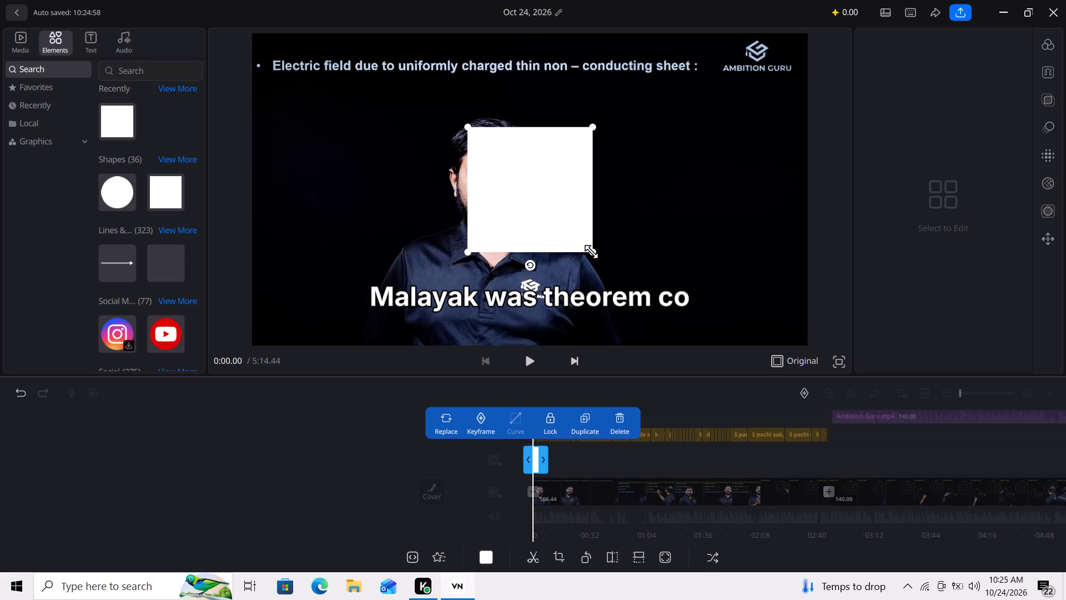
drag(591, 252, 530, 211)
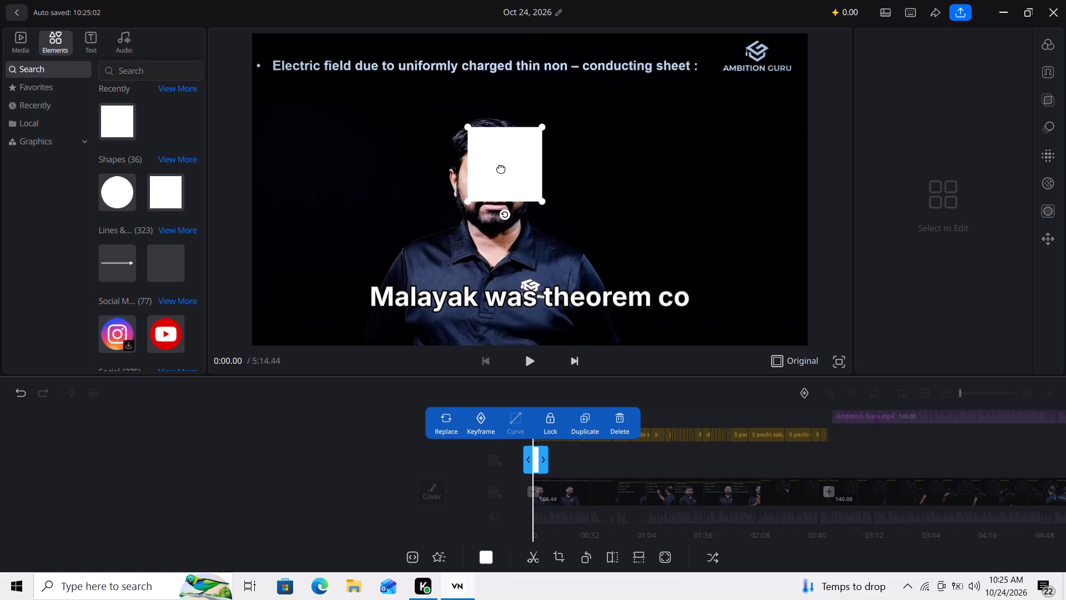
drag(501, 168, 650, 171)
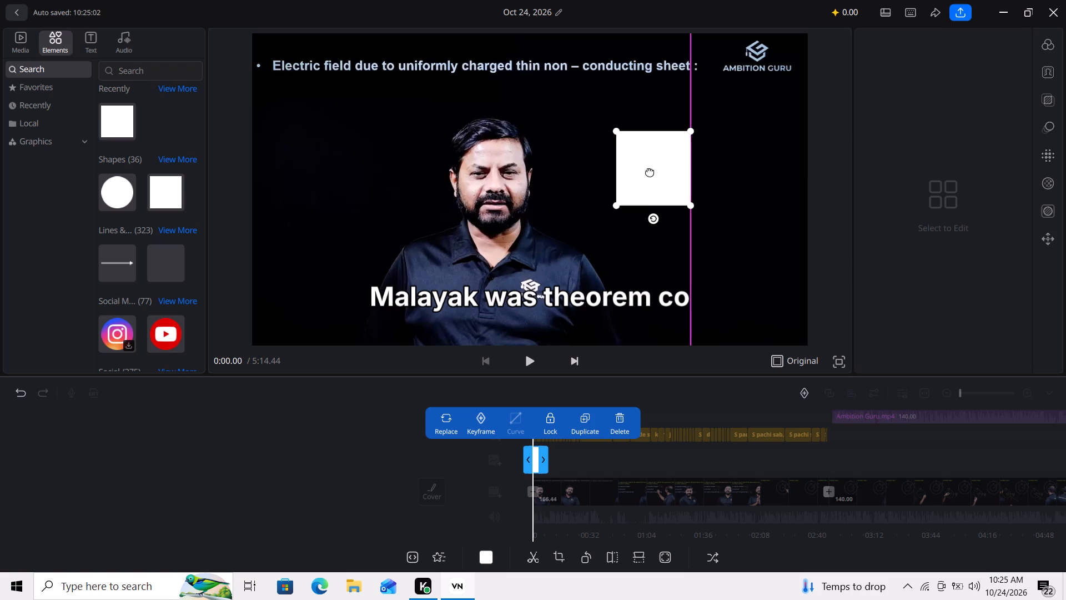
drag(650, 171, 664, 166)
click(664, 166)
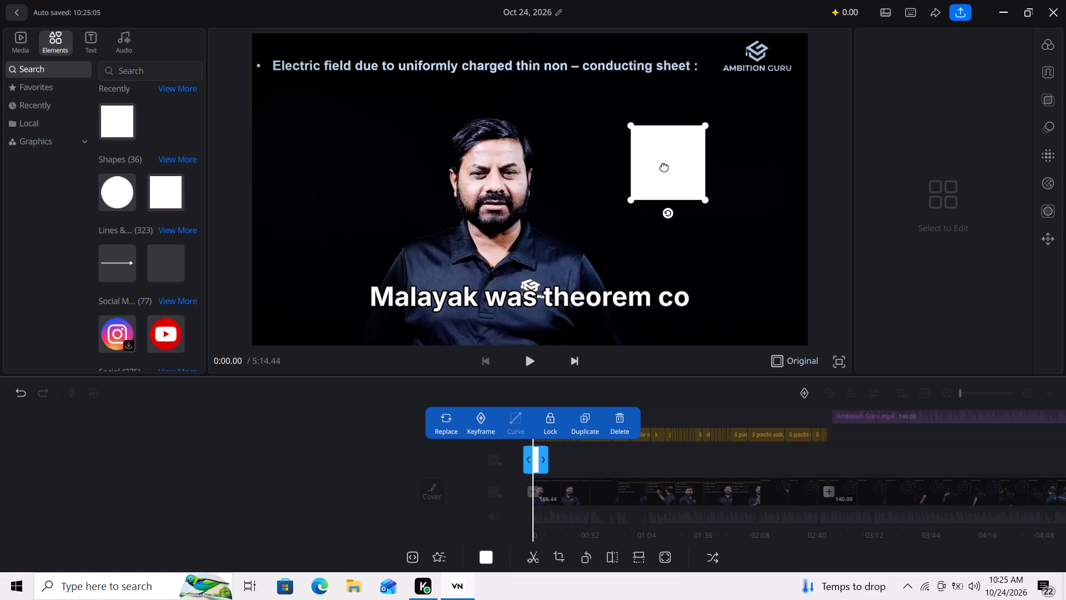
Add a white circle shape at the start of the first clip and delete the white square.
click(119, 195)
click(667, 147)
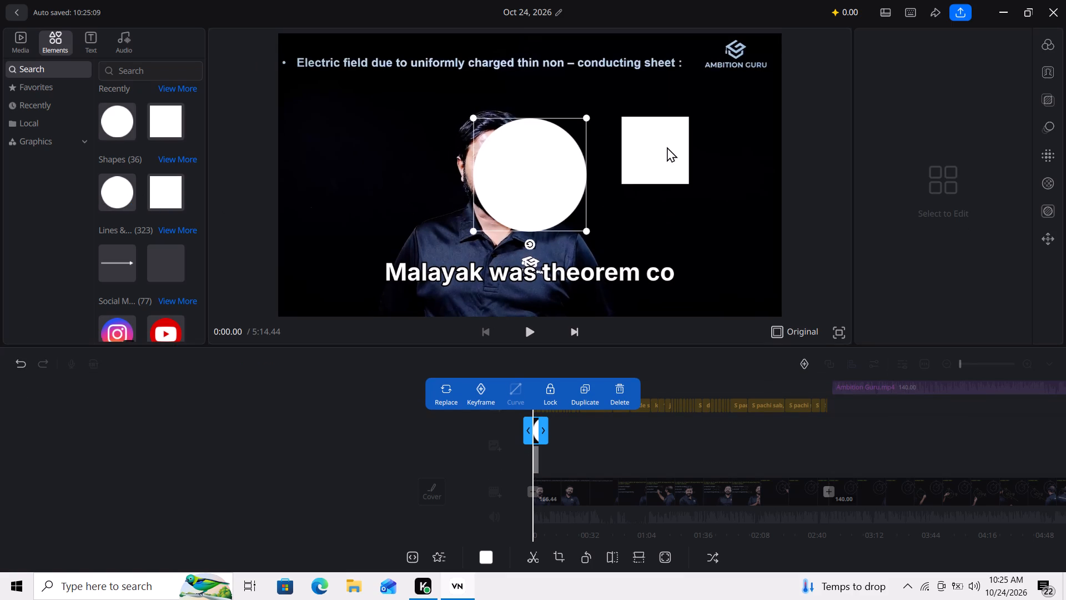
key(Delete)
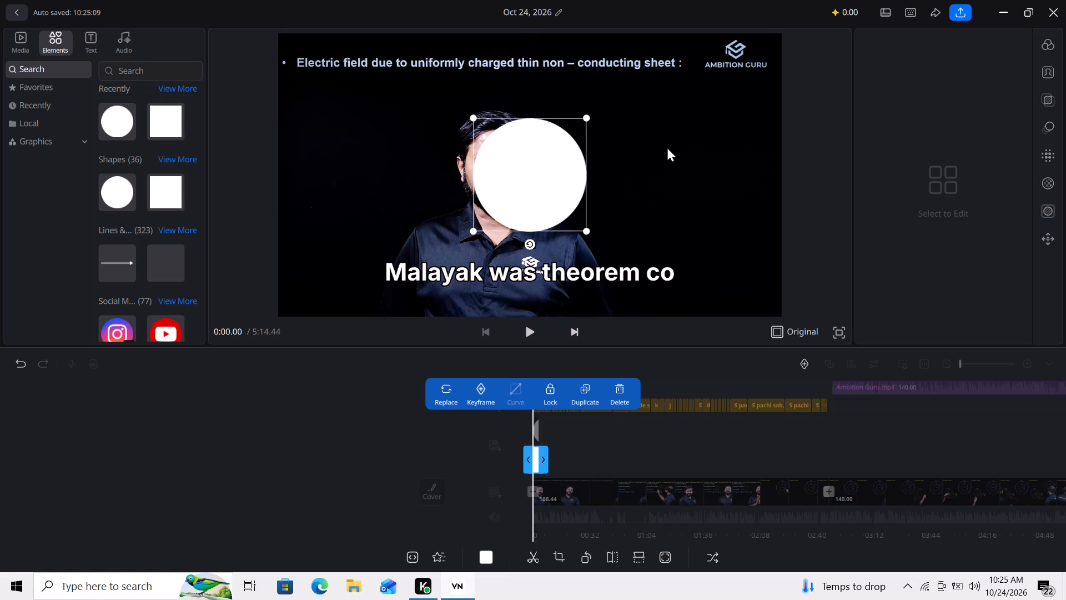
Move the white circle off the presenter into the empty upper-right area of the video frame.
drag(551, 163, 644, 156)
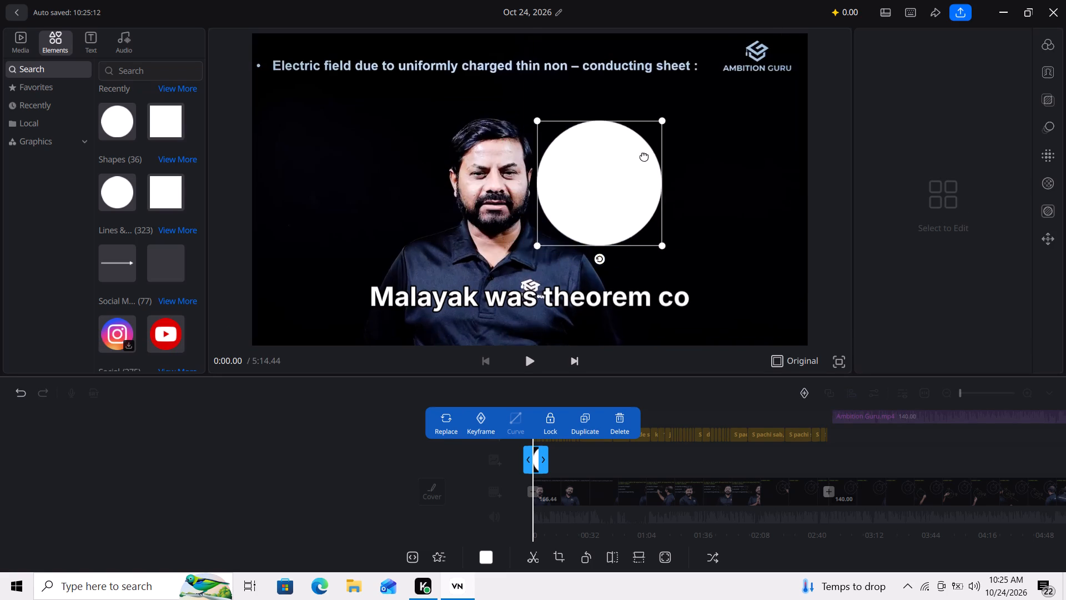
drag(644, 156, 668, 154)
drag(631, 208, 644, 196)
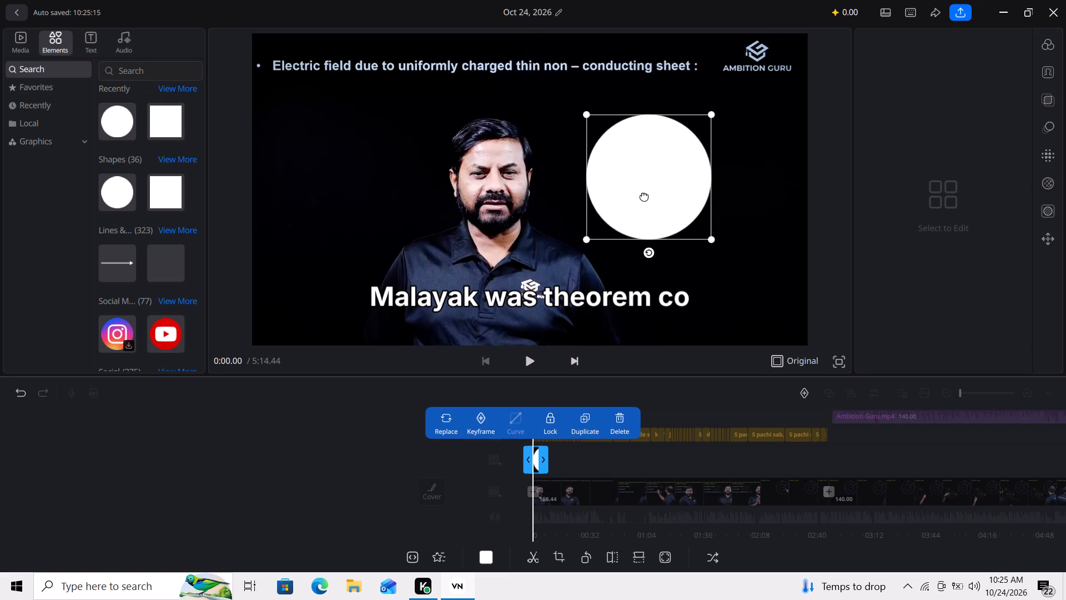
drag(644, 196, 660, 194)
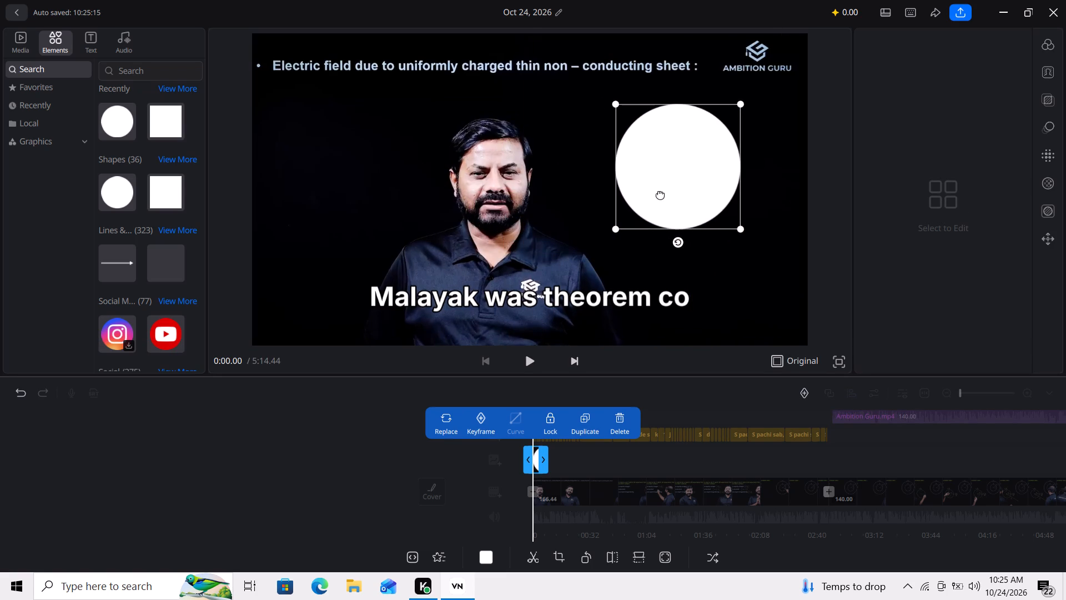
click(660, 188)
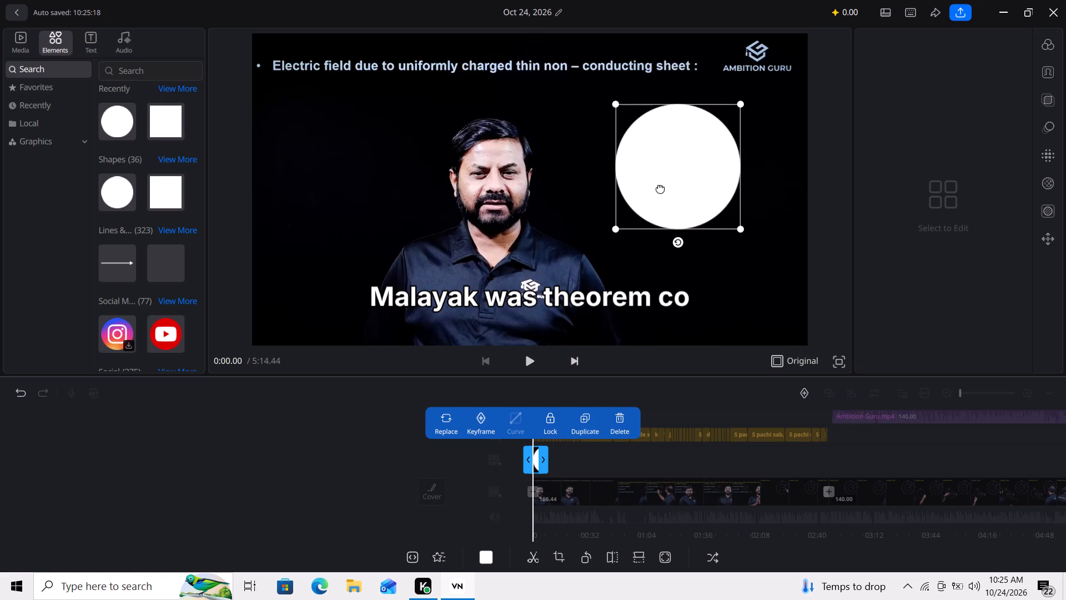
click(660, 188)
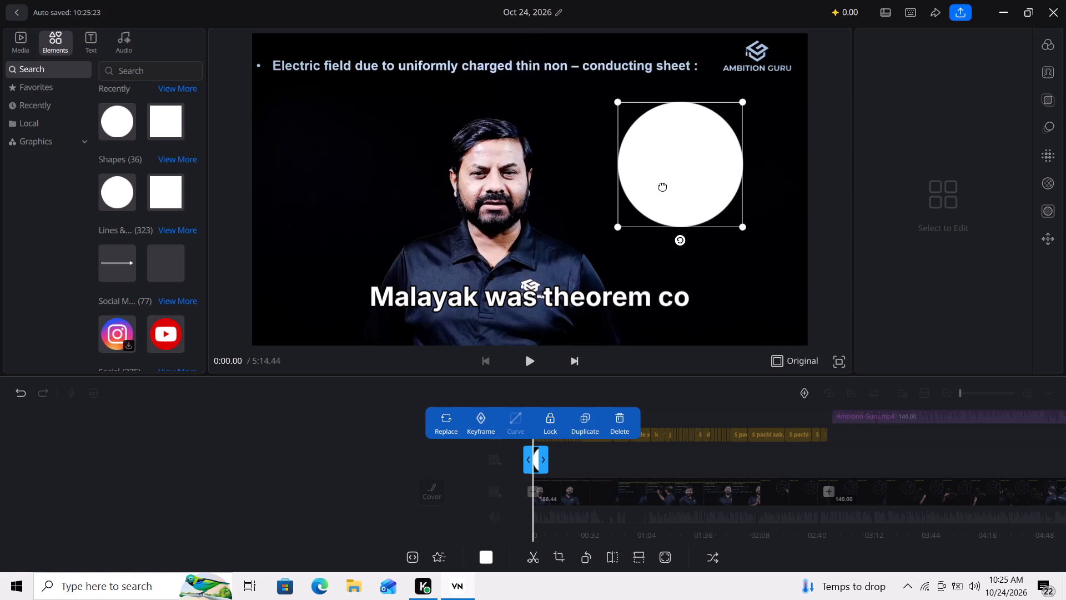
click(671, 191)
Add the round YouTube logo element, shrink it and centre it on the white circle so a white ring surrounds it.
click(157, 325)
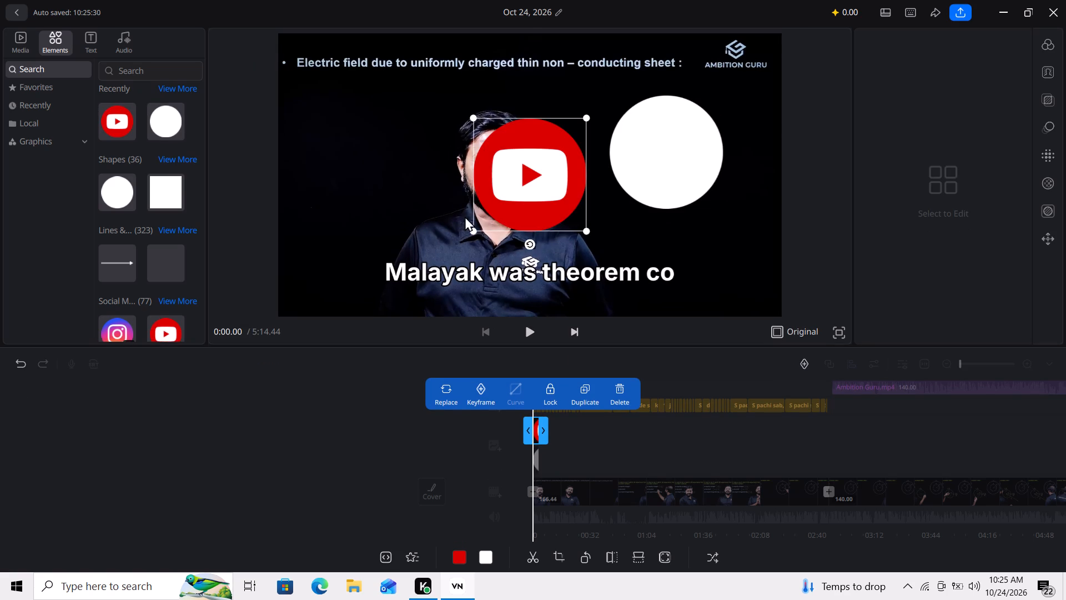
drag(540, 191, 668, 173)
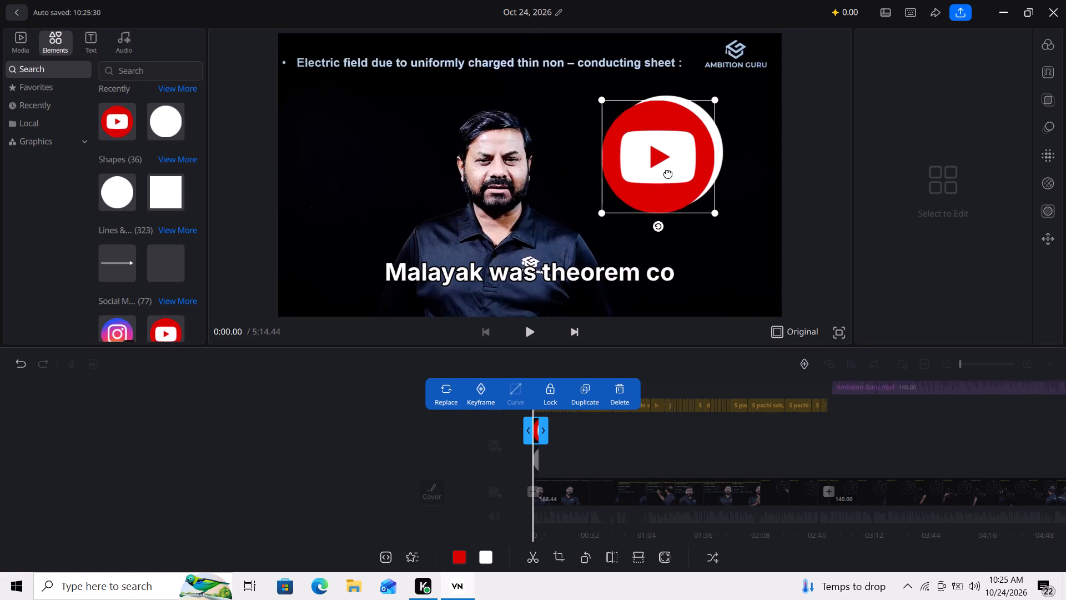
drag(716, 214, 682, 186)
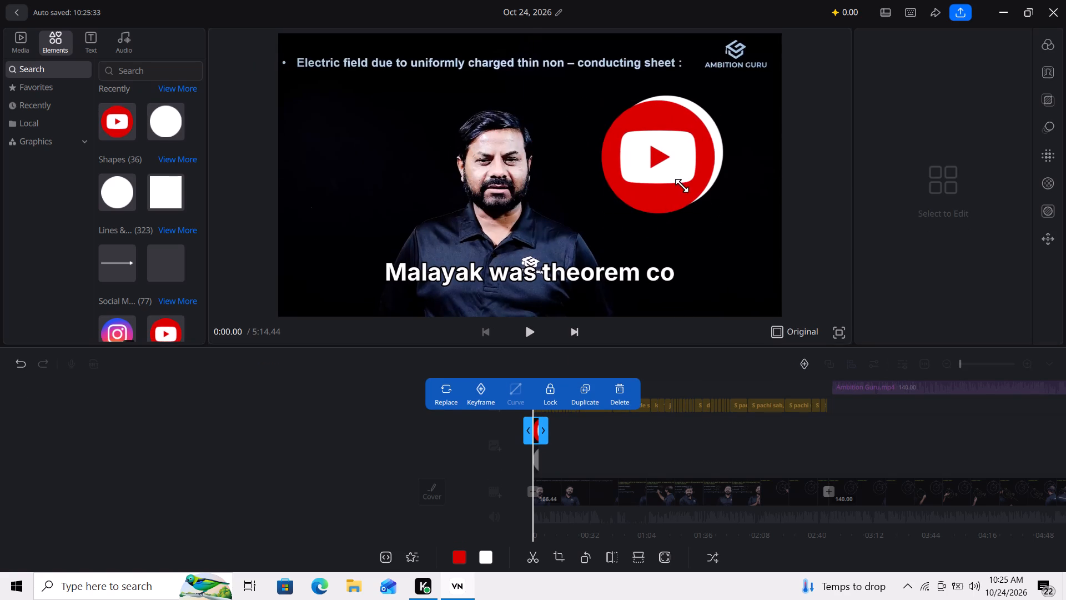
drag(682, 186, 680, 184)
drag(641, 147, 672, 157)
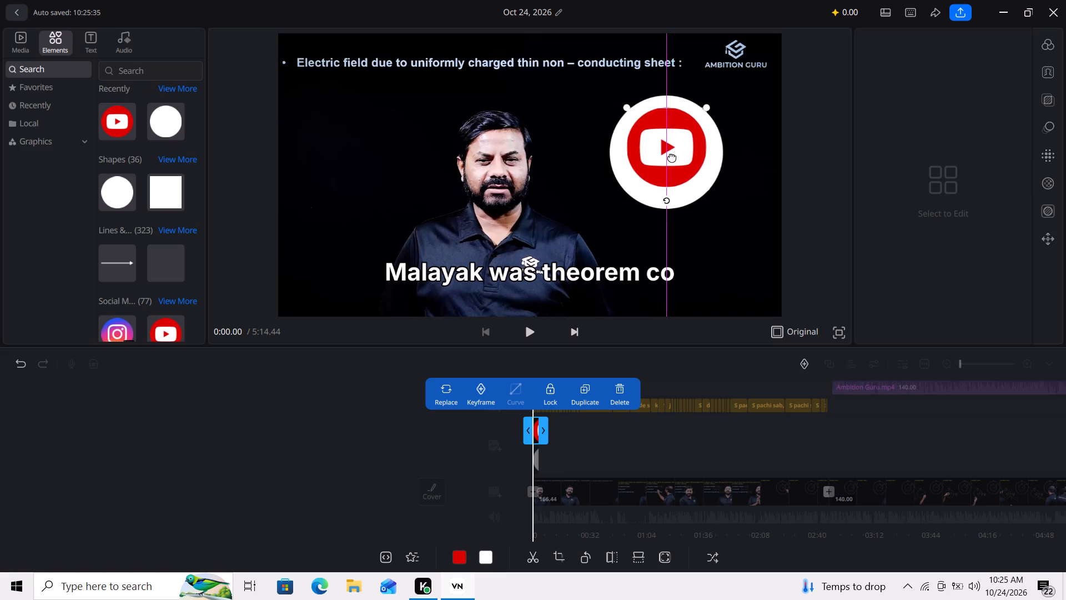
drag(672, 157, 664, 162)
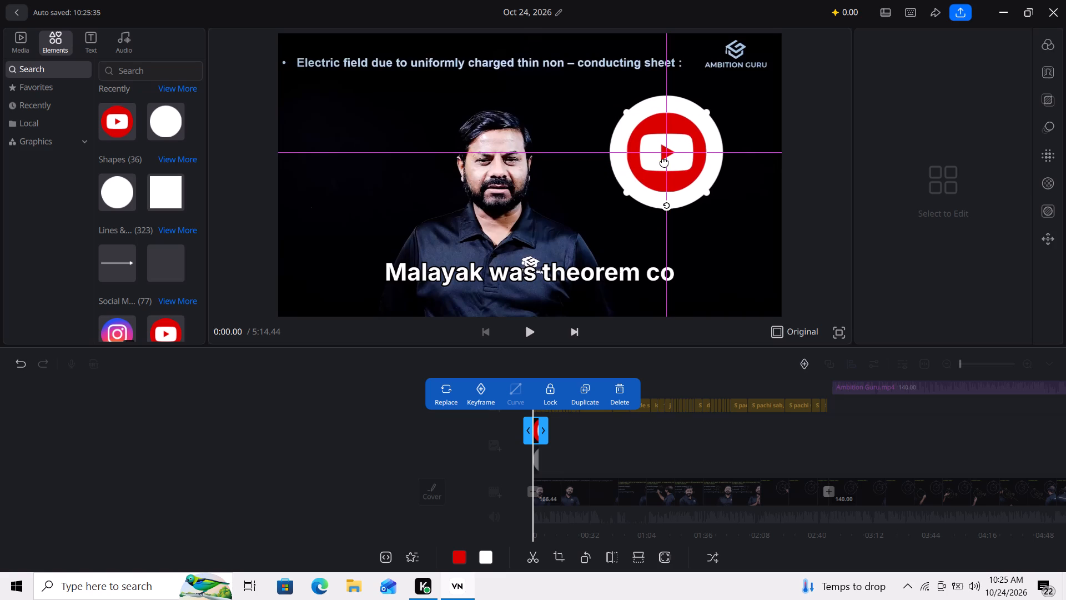
Settle the YouTube logo at the exact centre of the white circle and deselect it.
drag(664, 162, 662, 163)
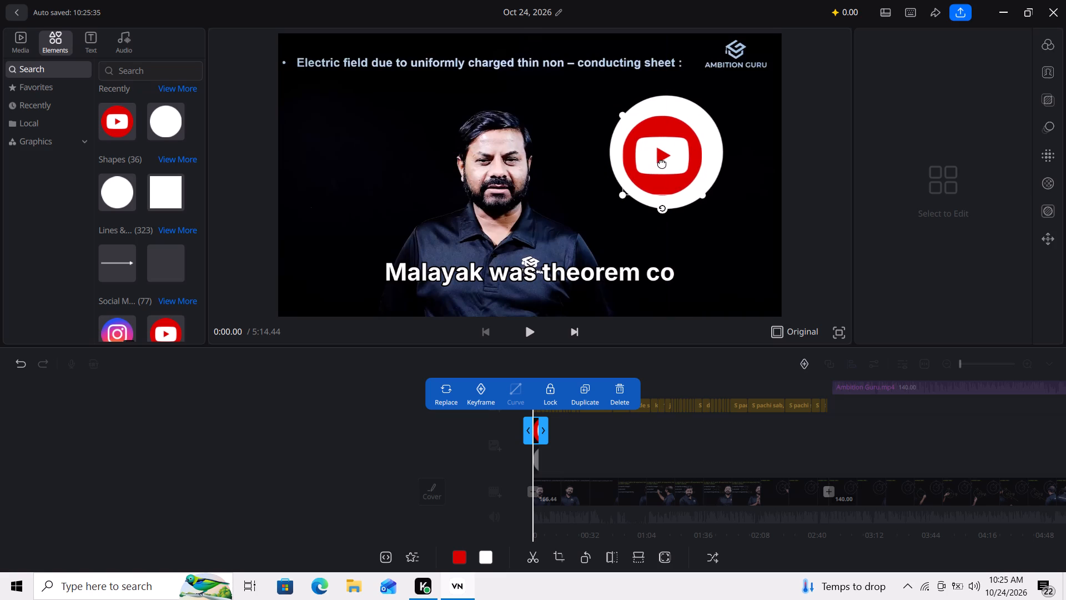
drag(662, 163, 665, 160)
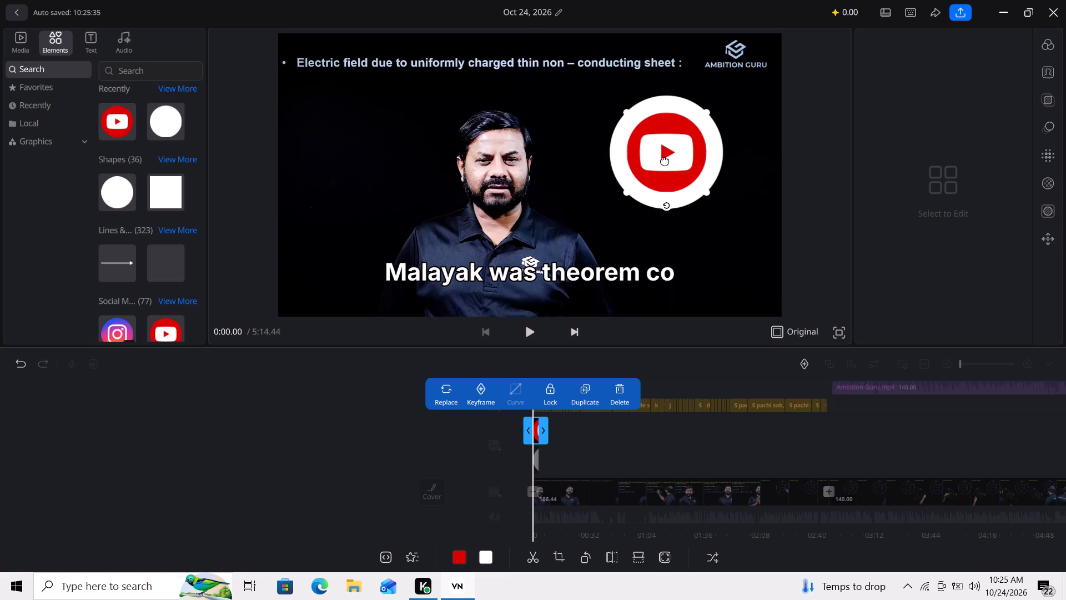
click(229, 174)
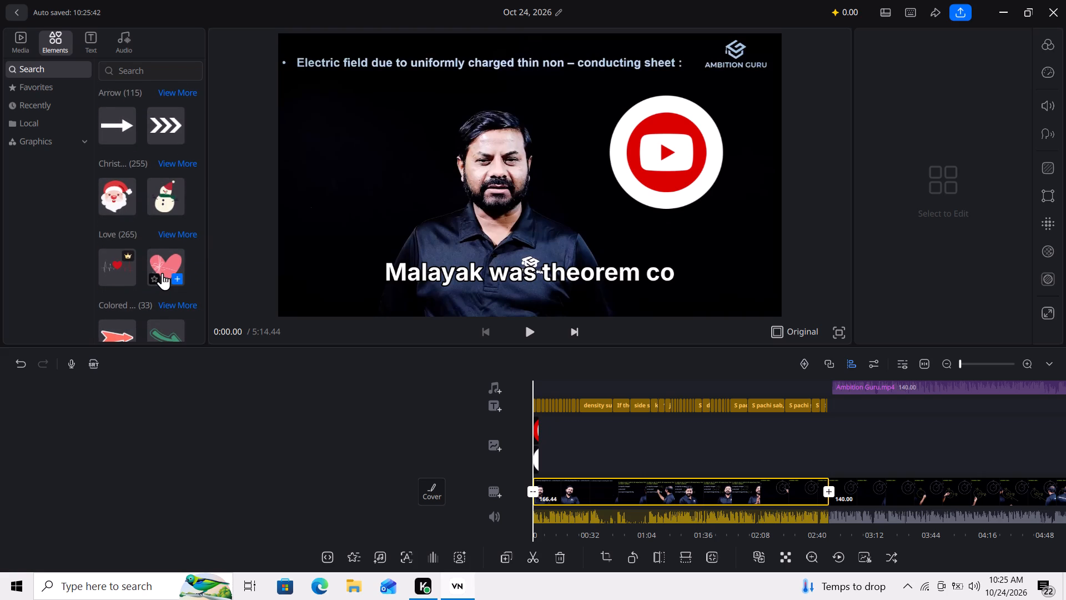
Add the gold fireworks element from Festivities at 3.44 s, just after the YouTube logo ends, and place it to the right of the presenter's head.
click(528, 335)
click(528, 335)
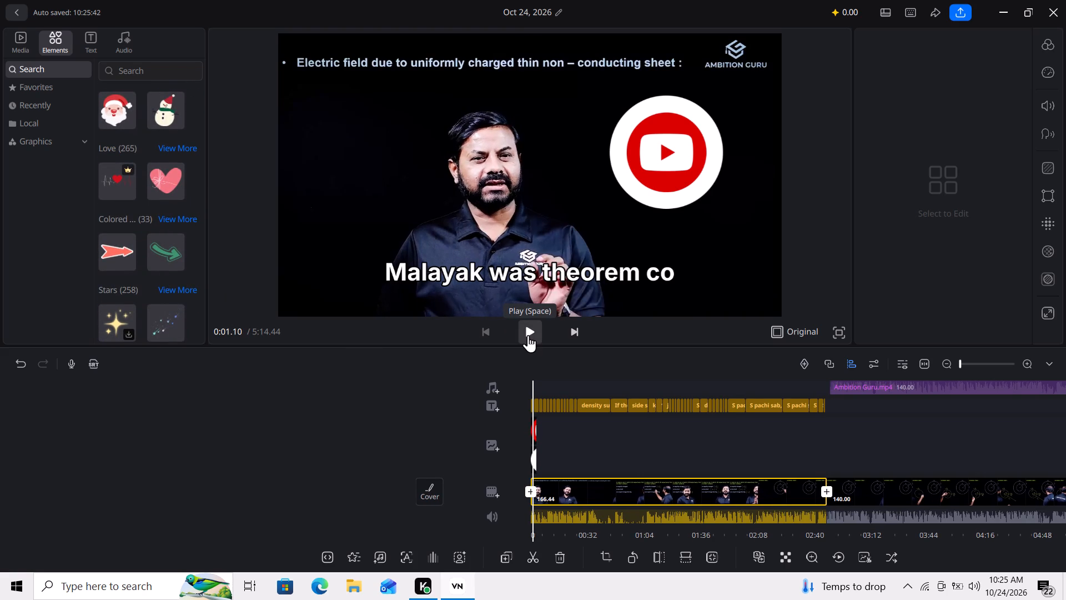
click(528, 335)
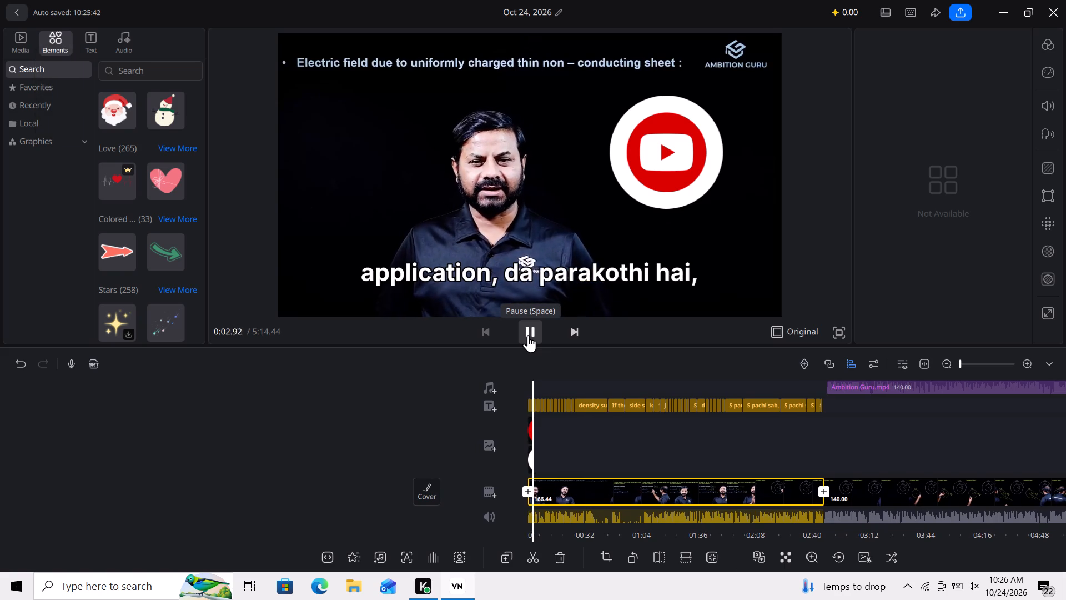
click(528, 335)
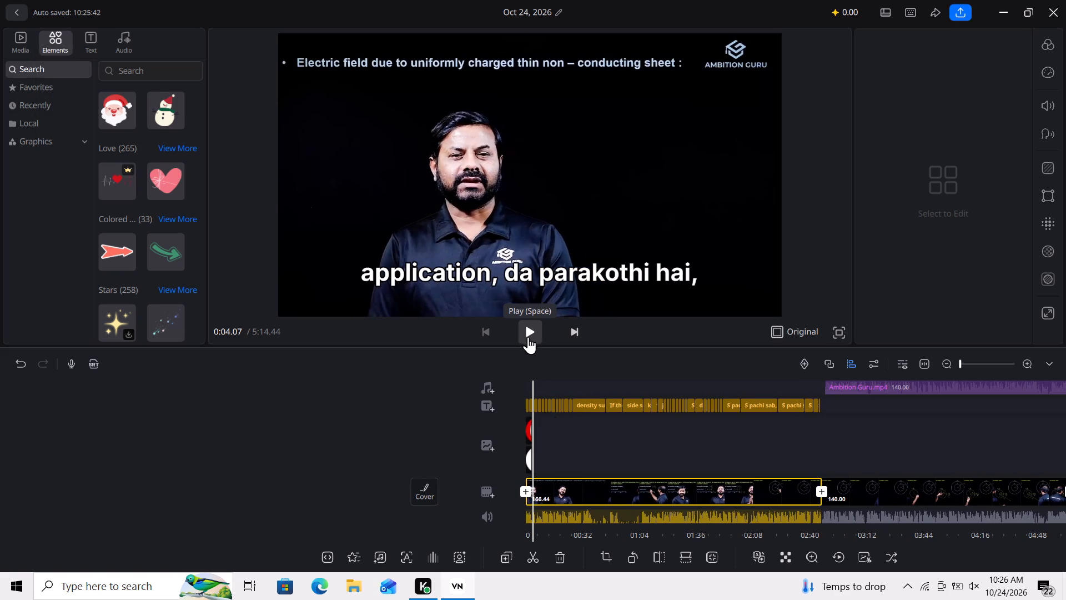
drag(564, 438, 586, 438)
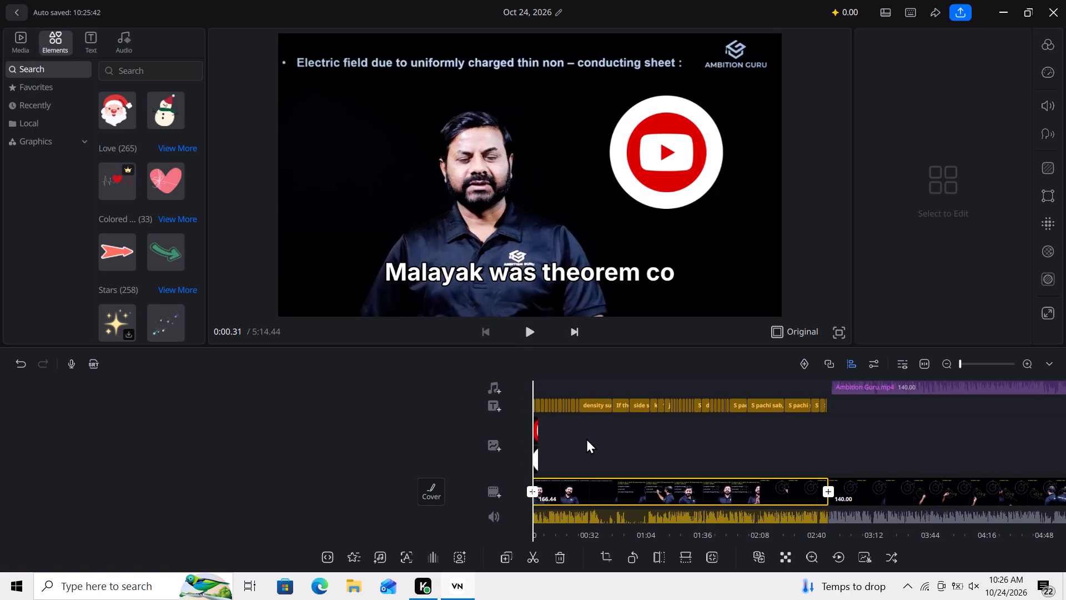
drag(586, 438, 579, 446)
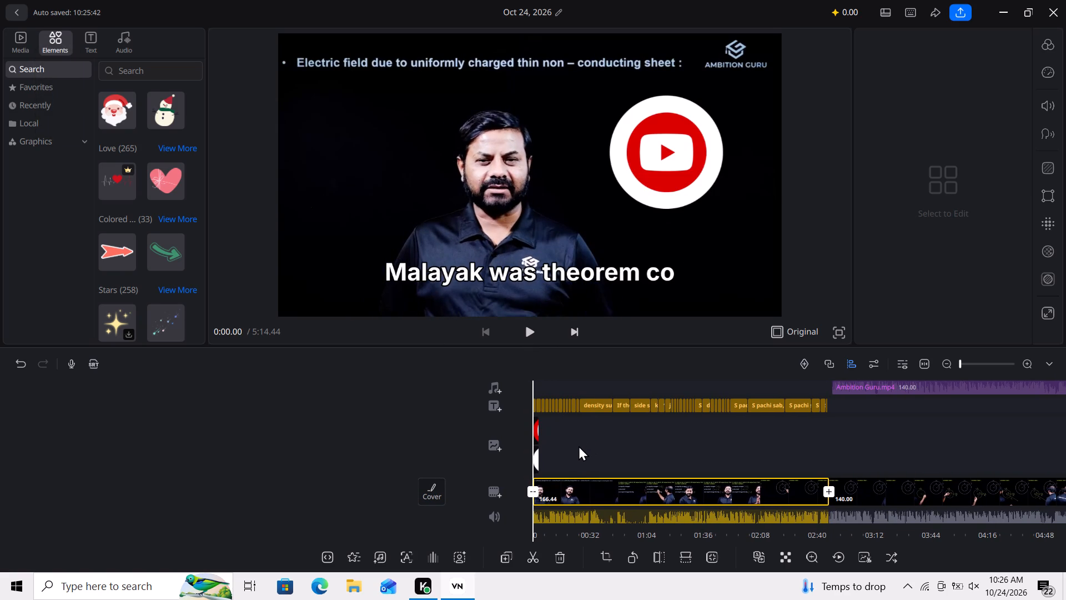
drag(579, 446, 574, 447)
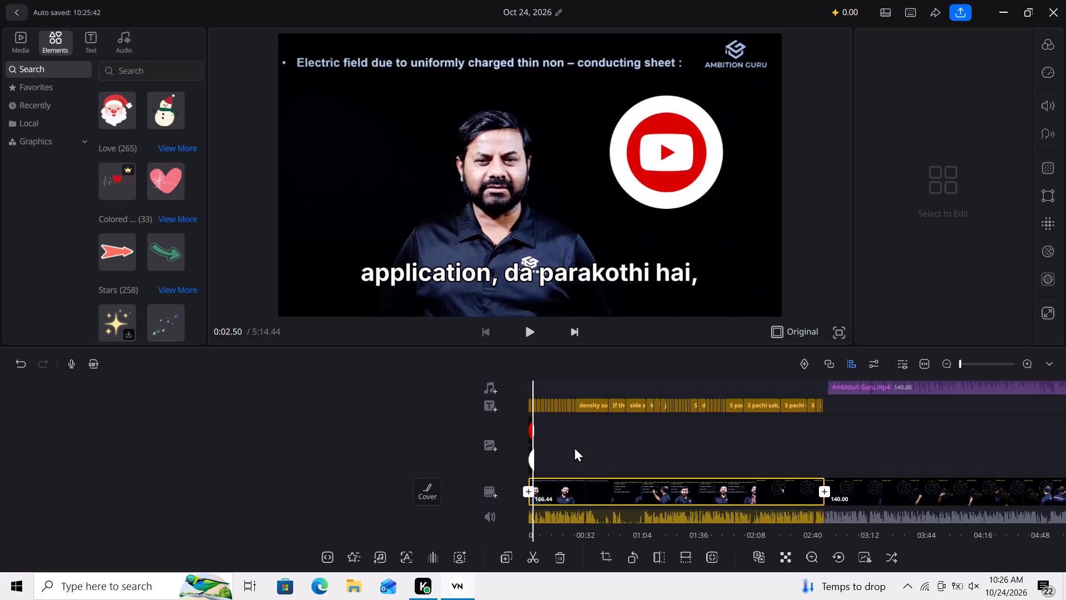
drag(574, 447, 572, 448)
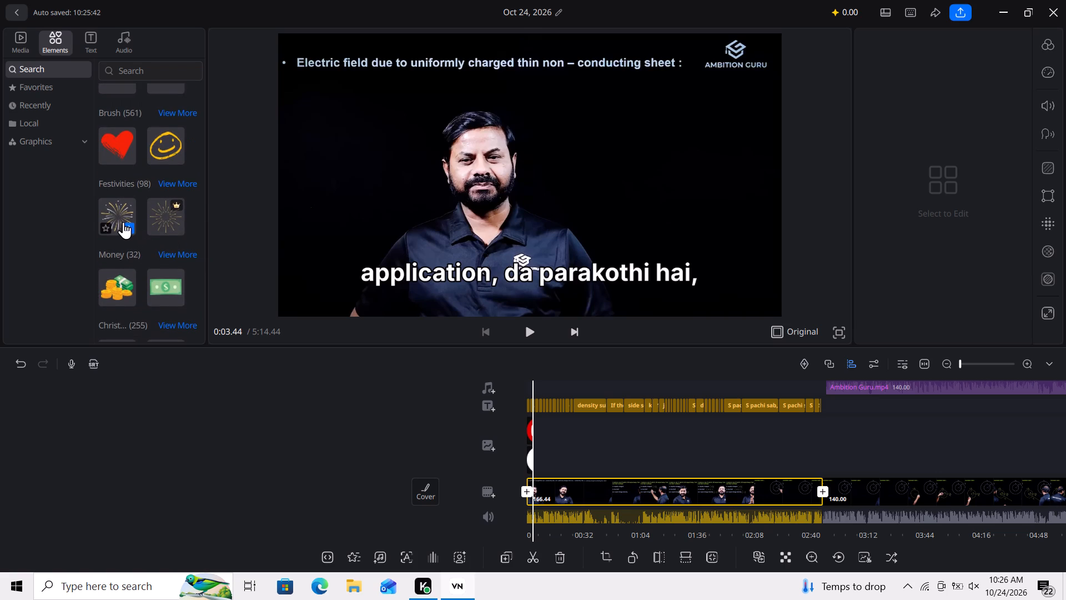
click(122, 212)
drag(561, 169, 539, 138)
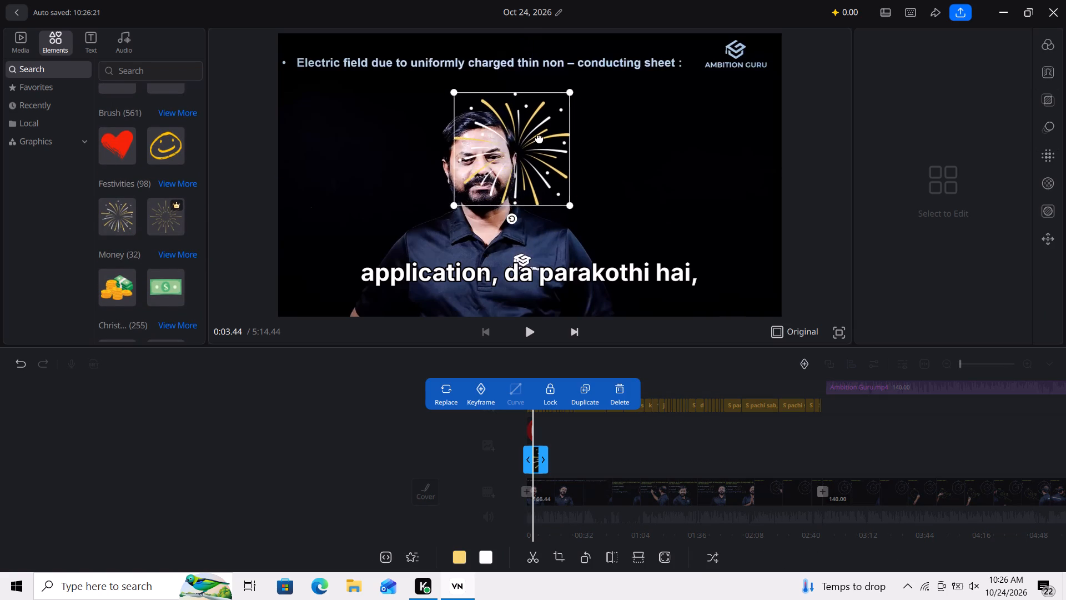
drag(539, 138, 716, 156)
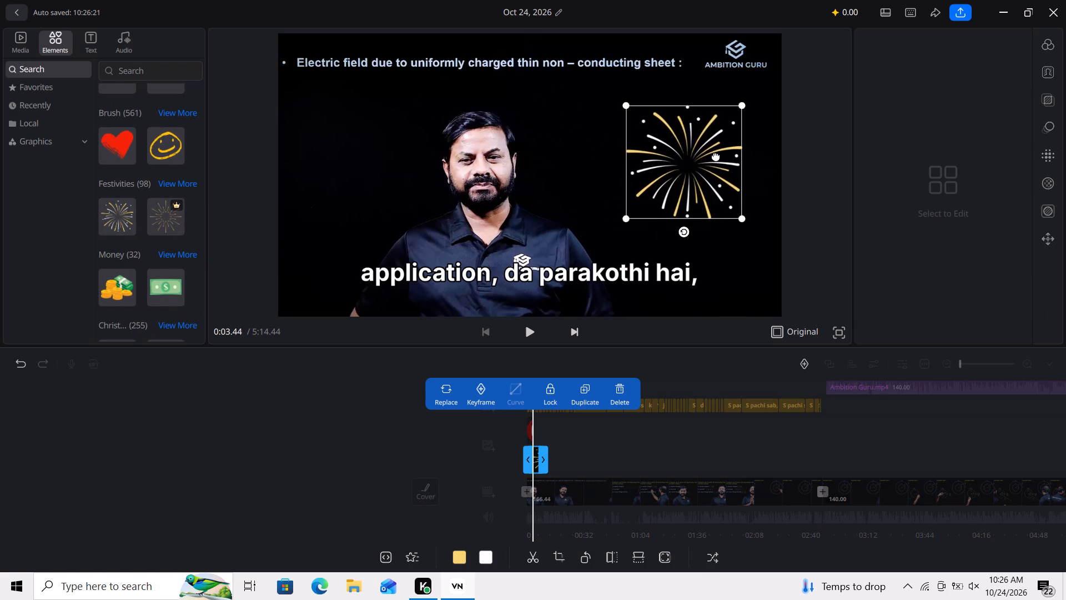
drag(716, 156, 716, 151)
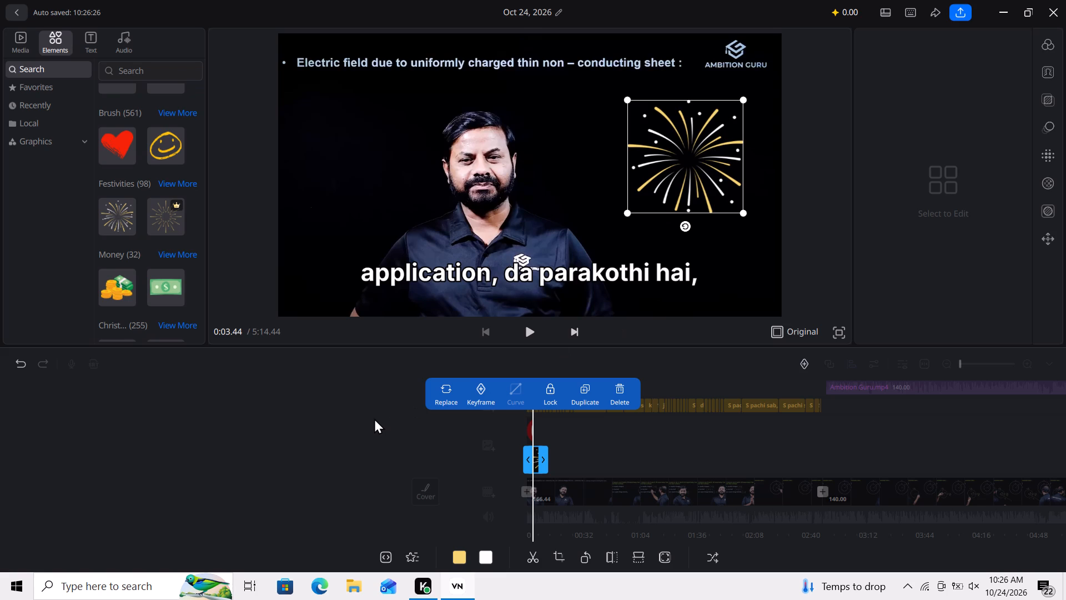
click(374, 418)
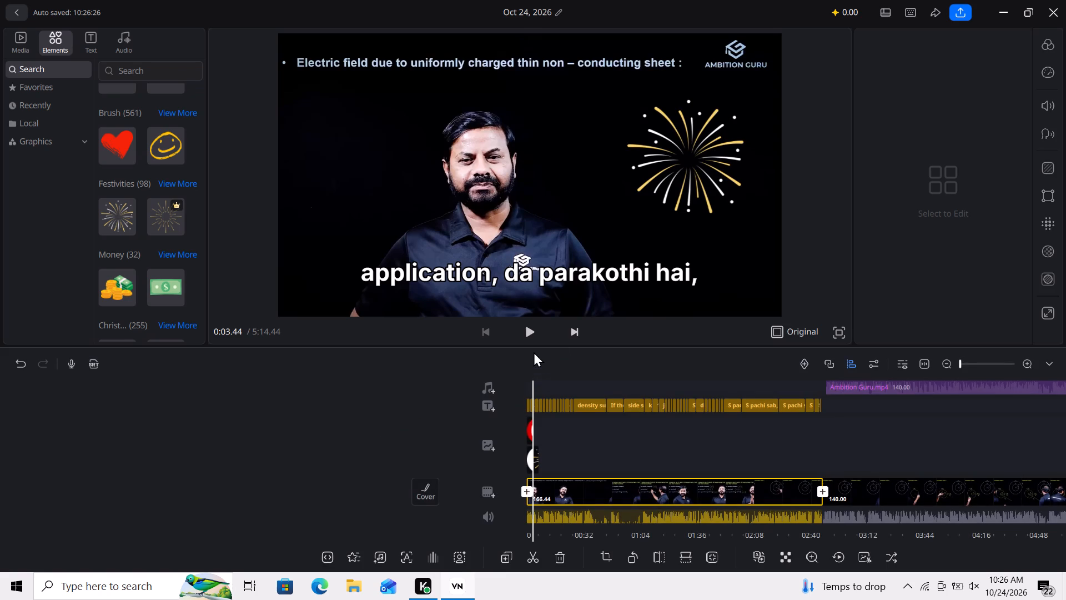
Add the smiling sun element from Travel at 7.18 s, after the fireworks end, shrink it and place it right of the presenter's head.
click(528, 334)
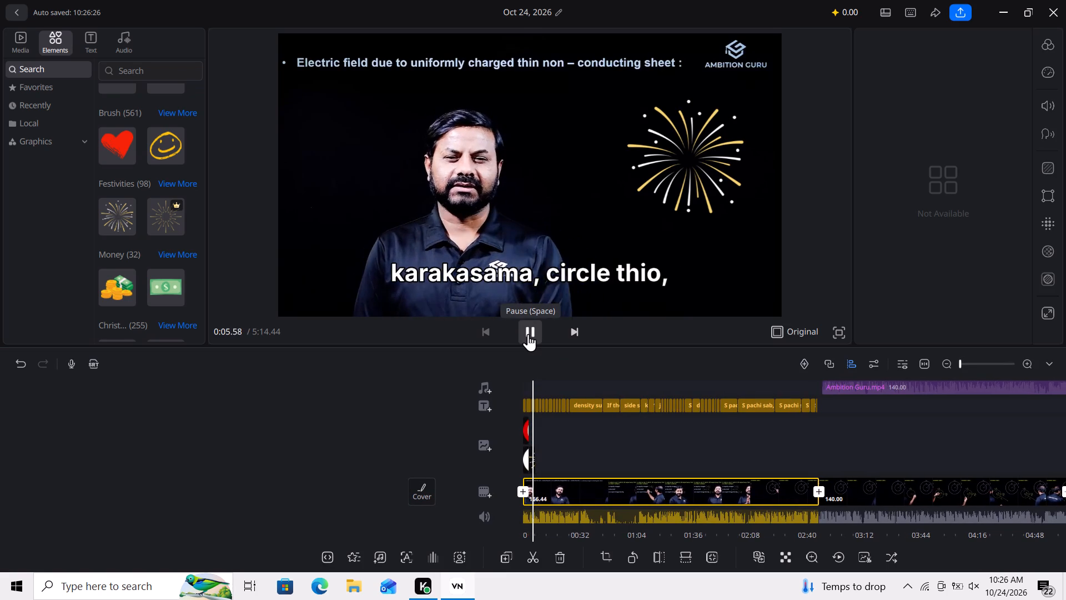
click(528, 334)
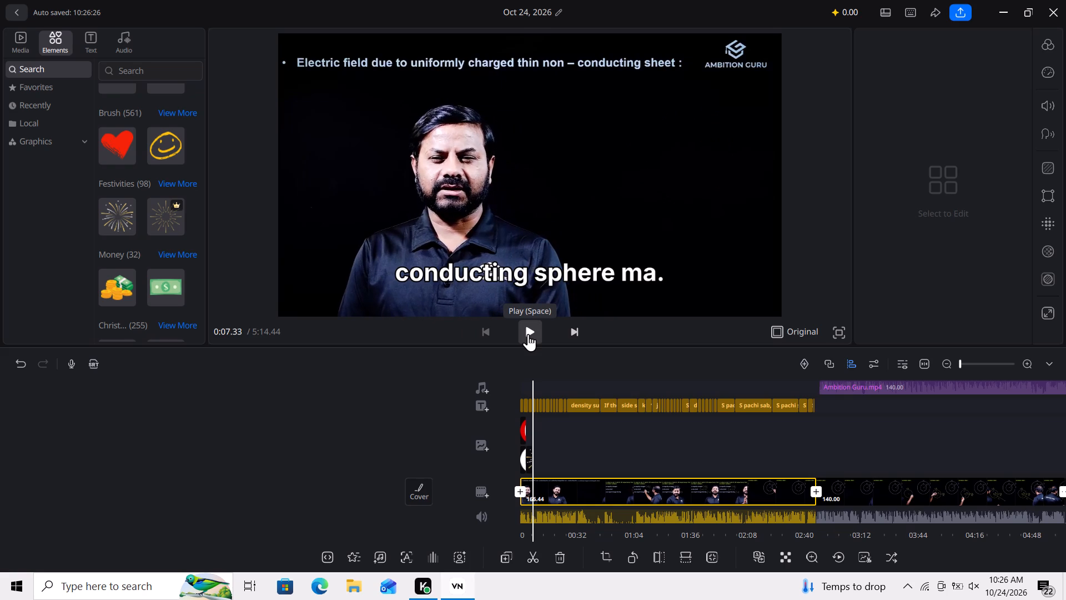
drag(585, 467, 594, 467)
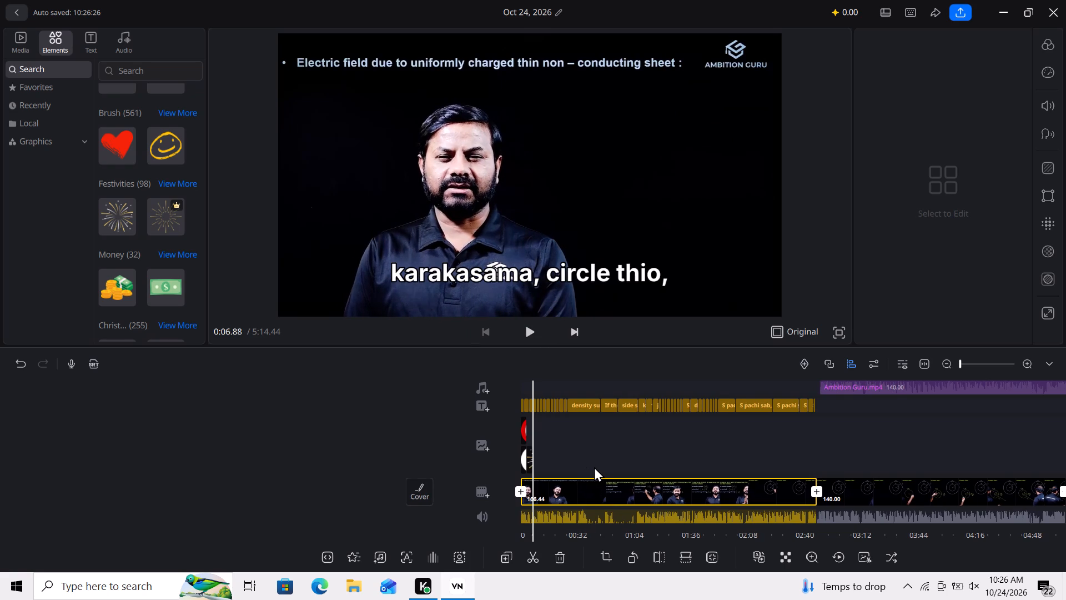
drag(594, 467, 595, 467)
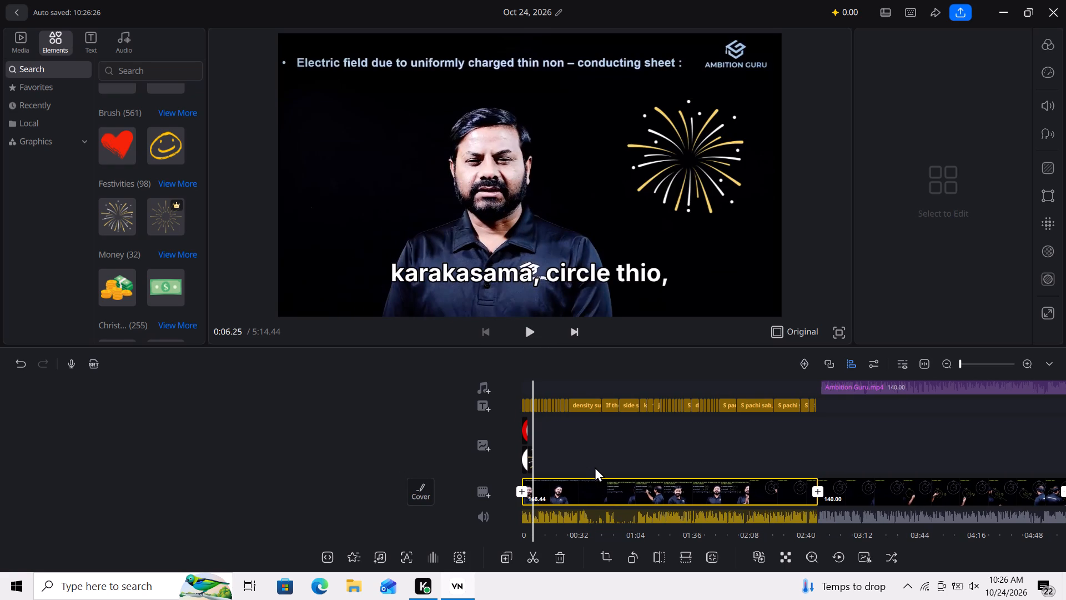
click(525, 339)
click(525, 339)
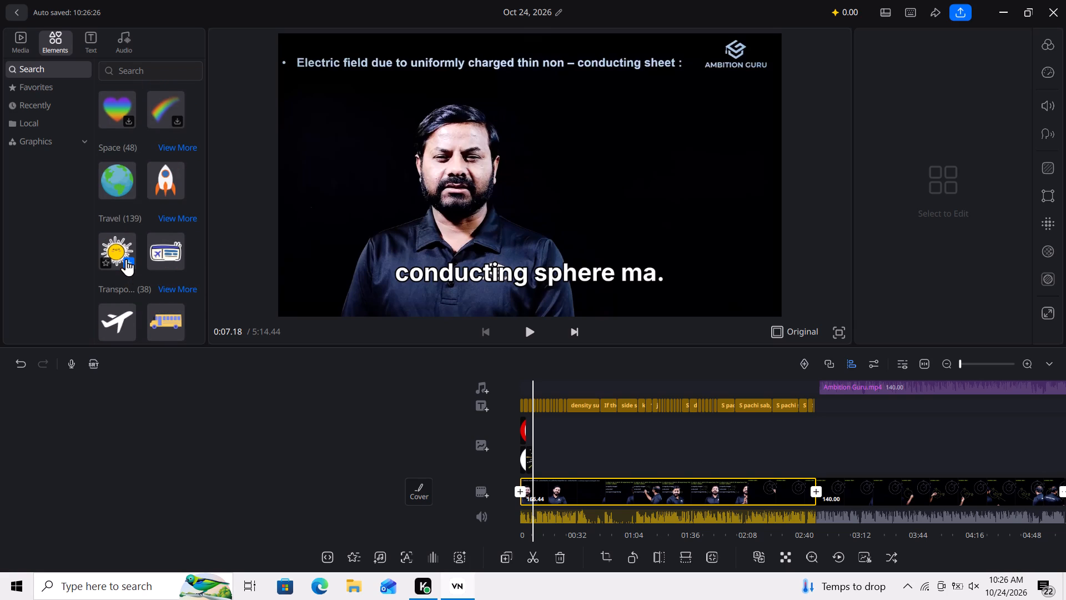
click(121, 247)
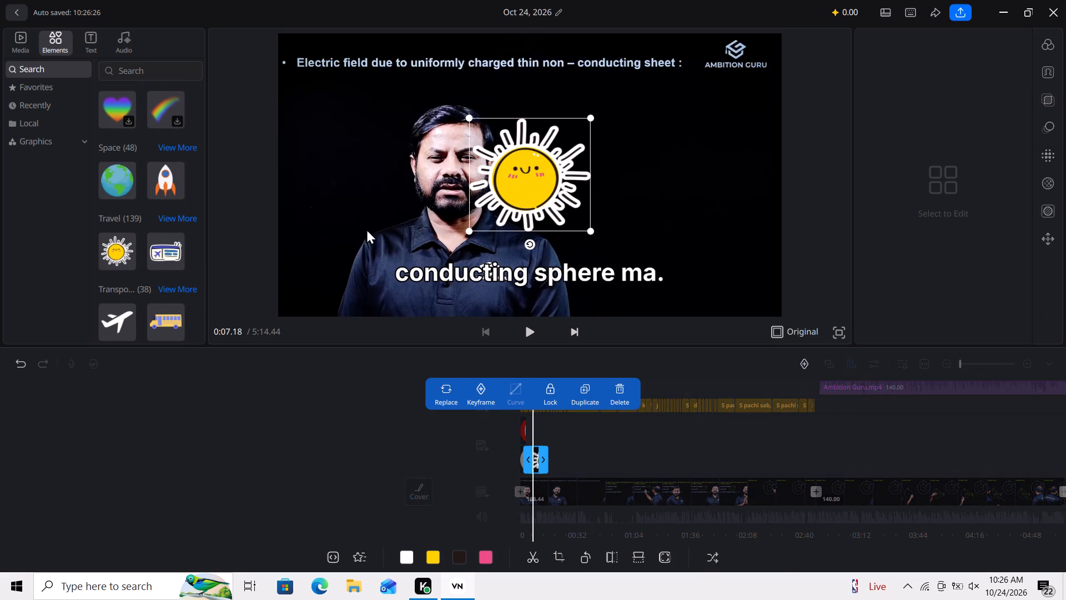
drag(554, 170, 654, 150)
drag(687, 214, 668, 192)
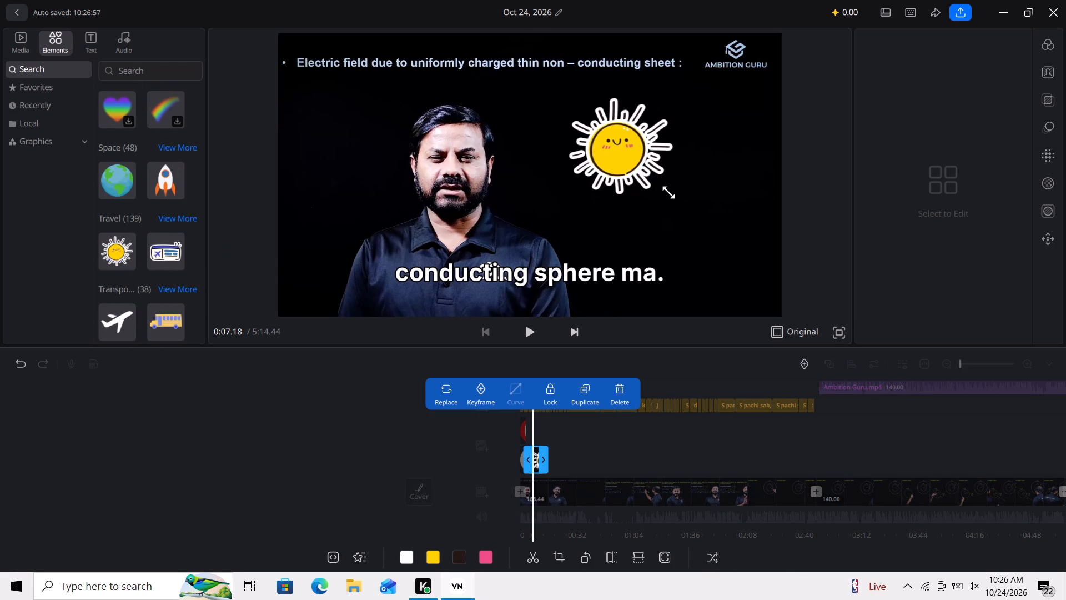
drag(668, 192, 663, 188)
drag(619, 156, 658, 159)
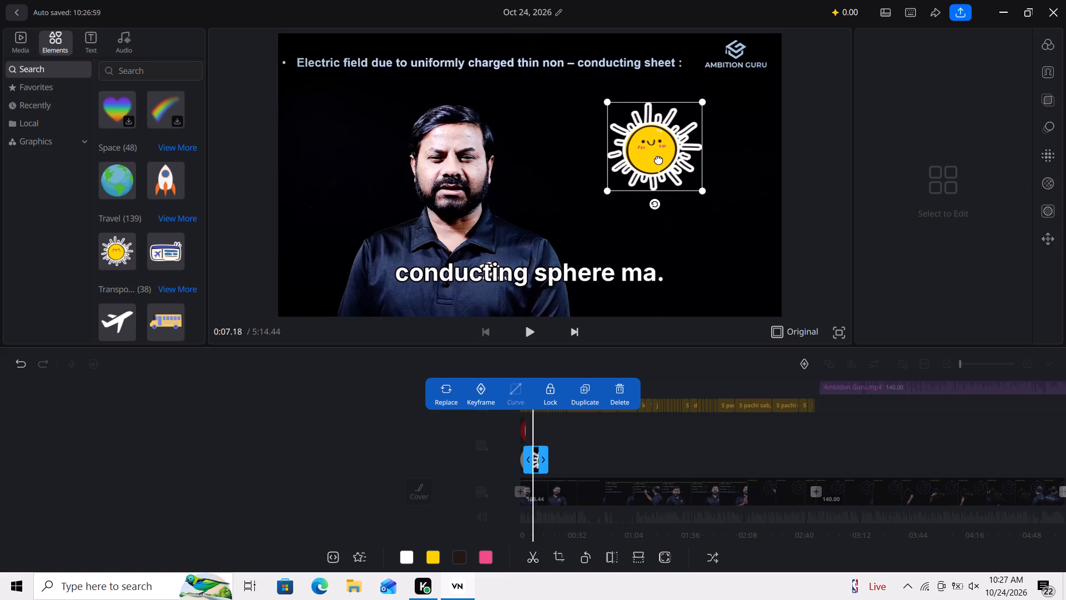
drag(658, 159, 661, 158)
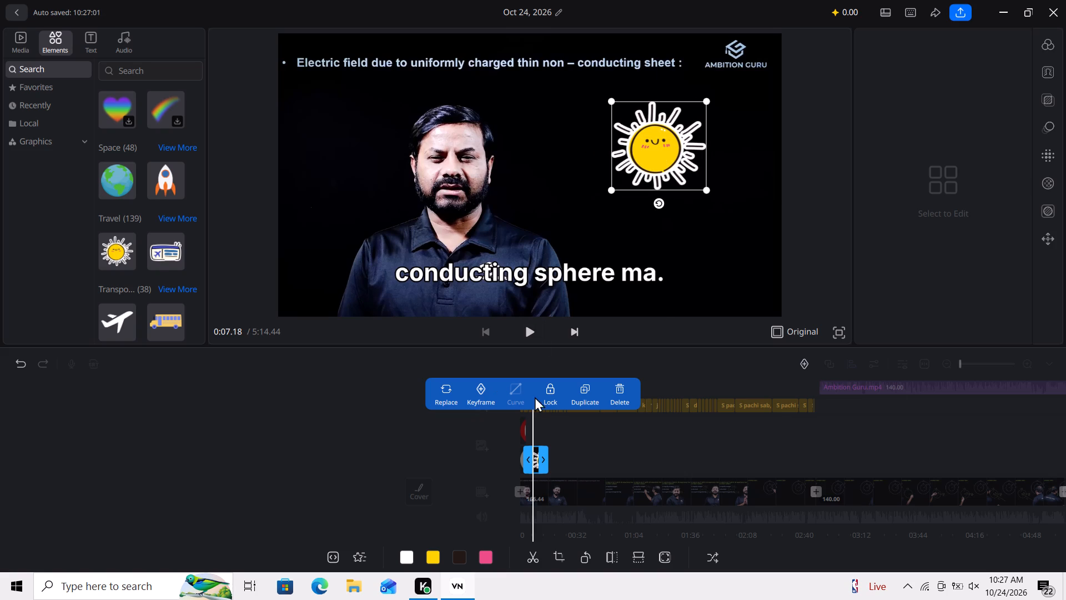
click(341, 412)
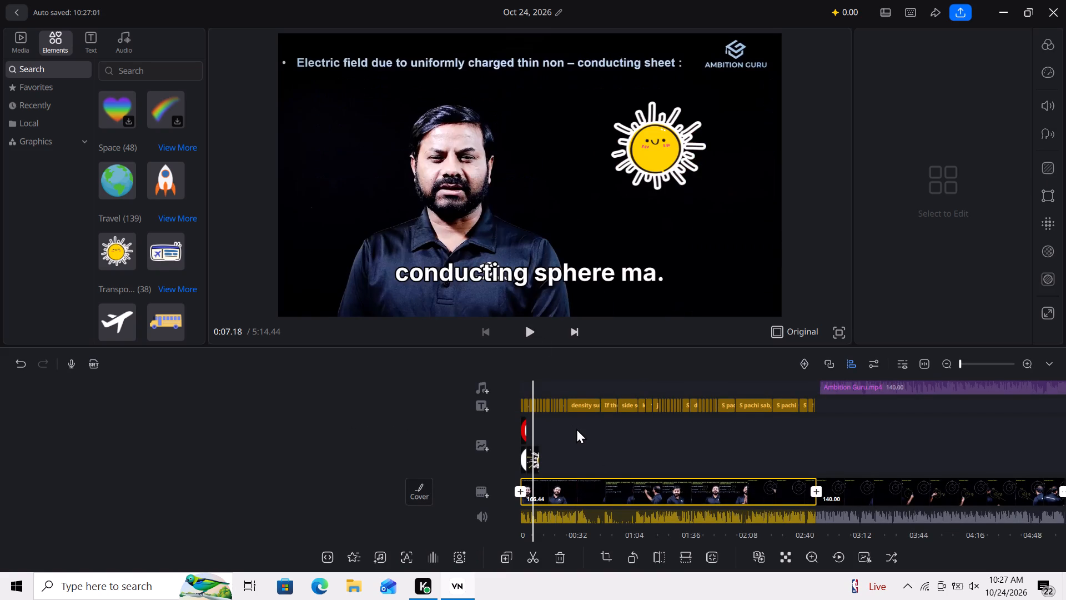
Position the playhead at 10.47 s, just after the smiling sun element ends.
drag(576, 428, 601, 431)
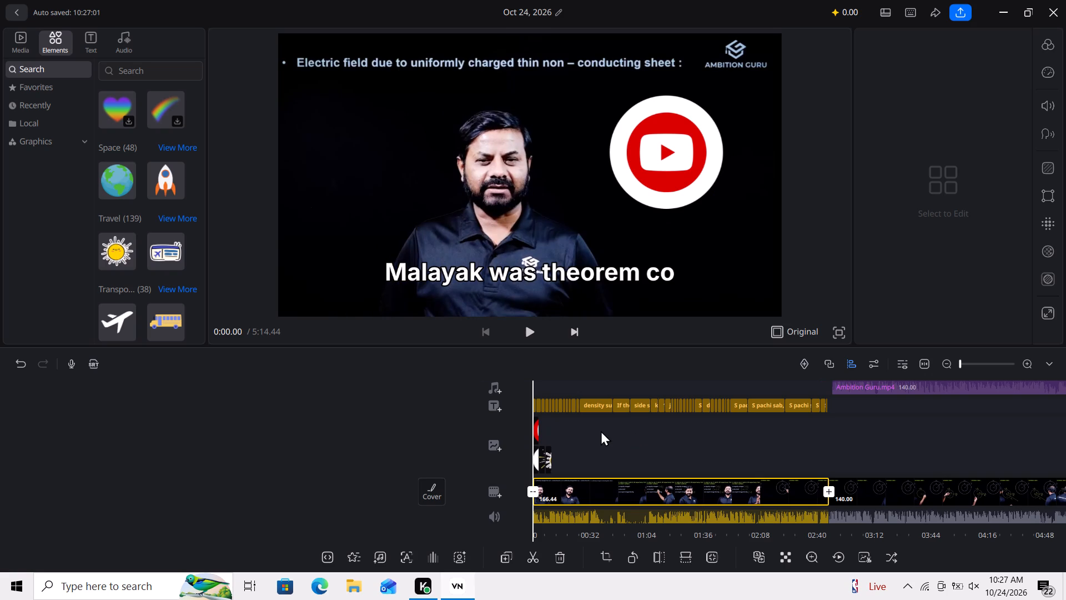
drag(601, 431, 582, 432)
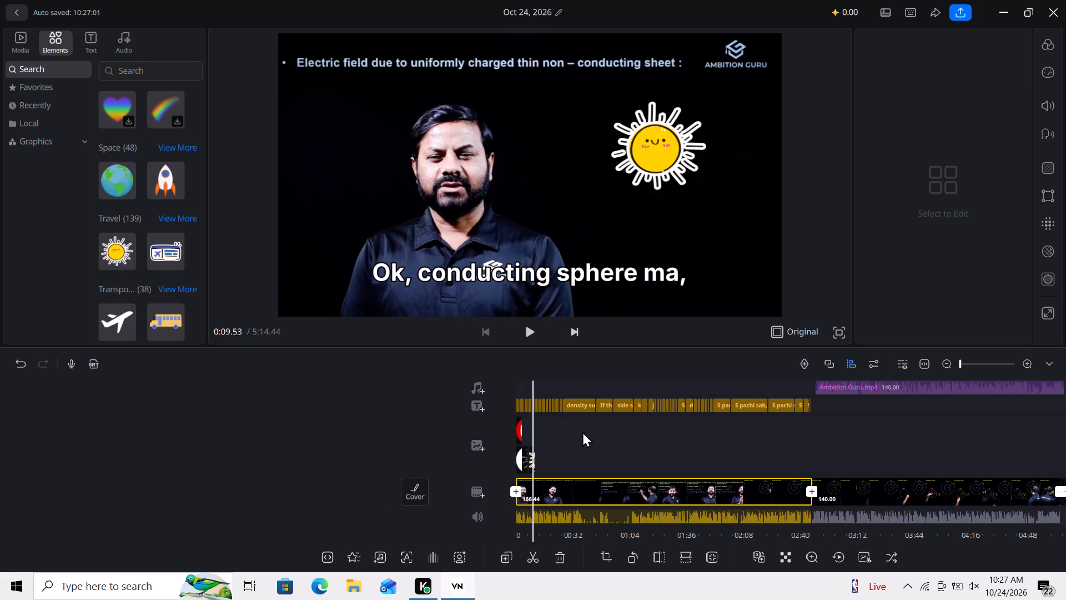
drag(582, 432, 583, 433)
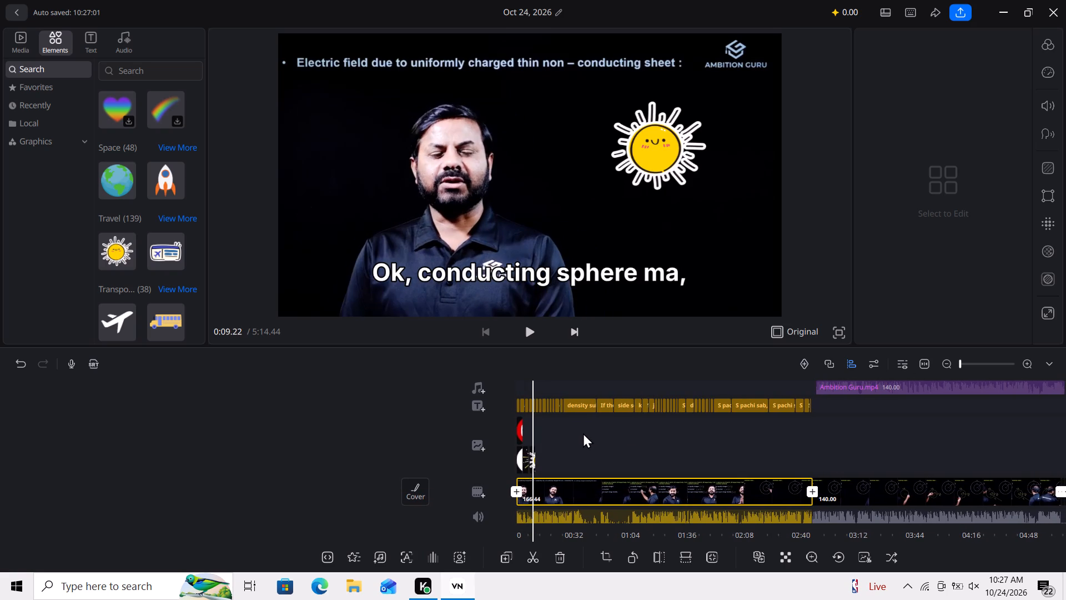
drag(583, 433, 582, 434)
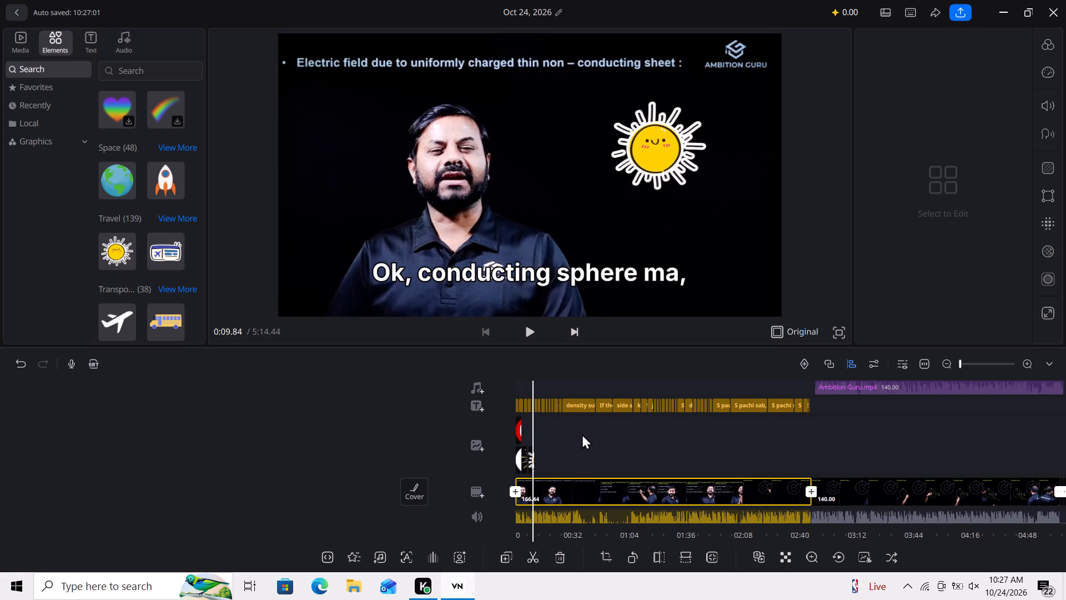
drag(582, 434, 581, 434)
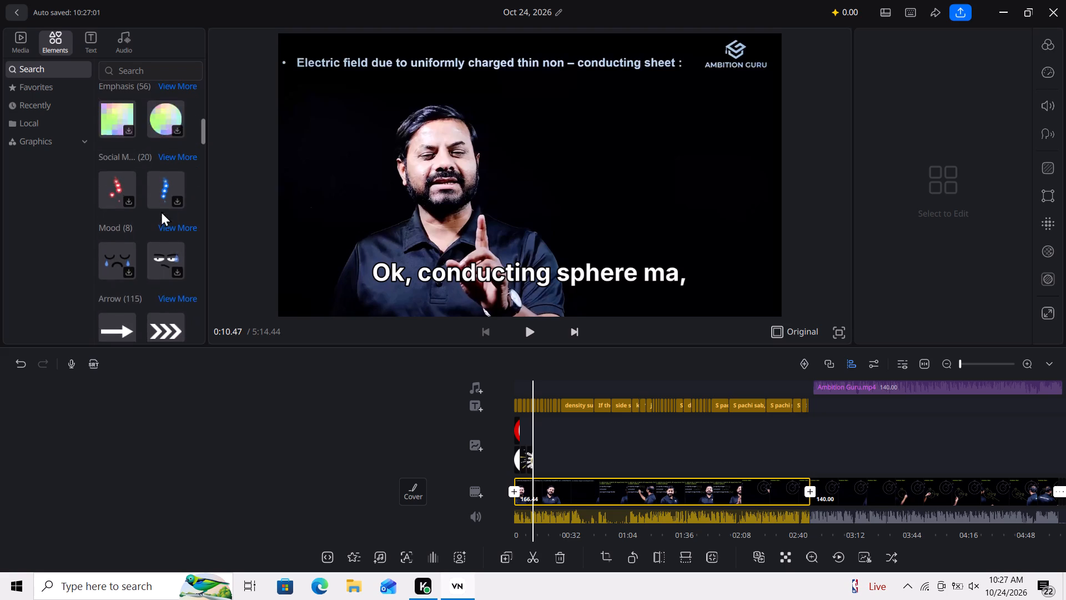
Look through the recent, local and Graphics element categories, including Lines & Frames, Social Media Logo and Emphasis, for the next graphic.
click(145, 72)
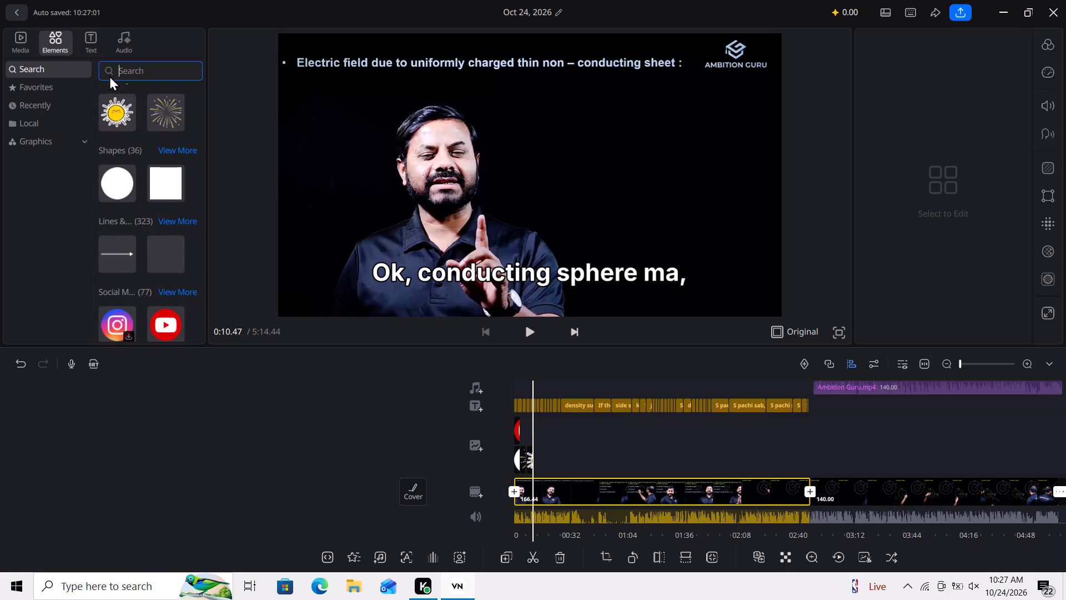
click(68, 86)
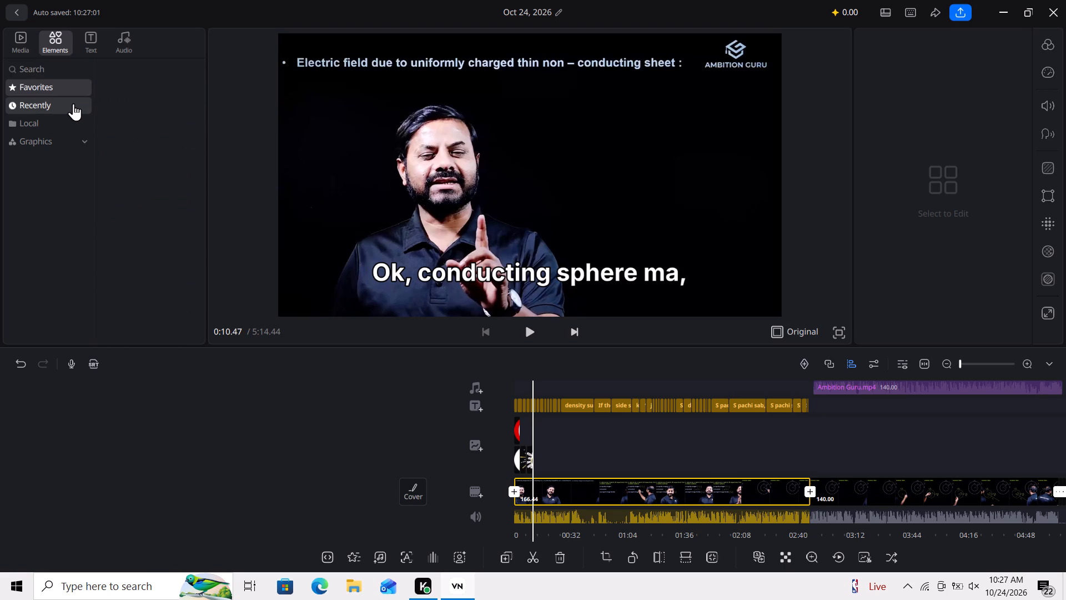
click(73, 103)
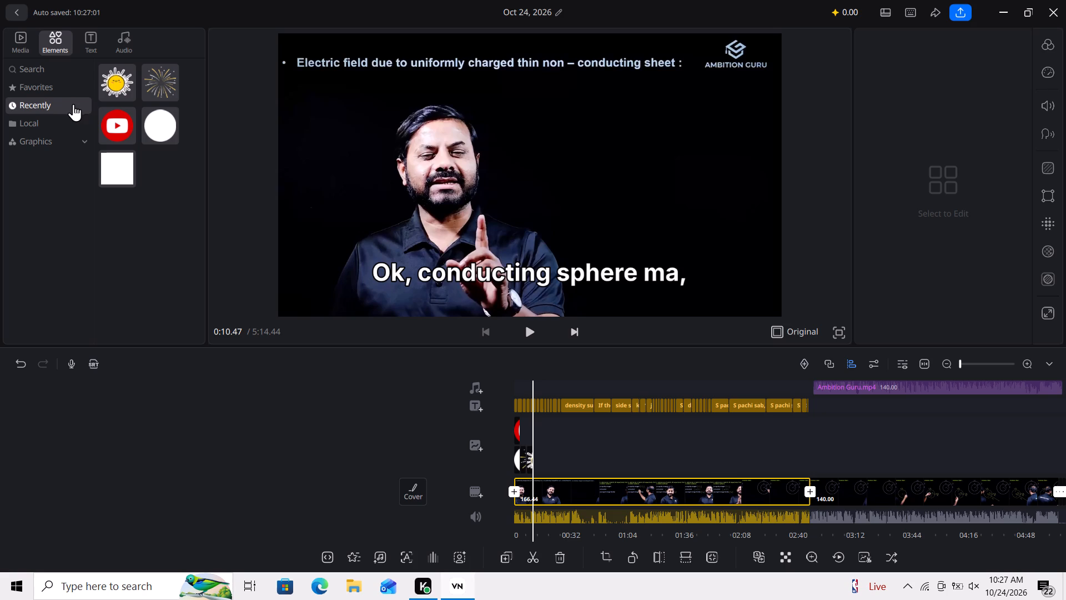
click(67, 124)
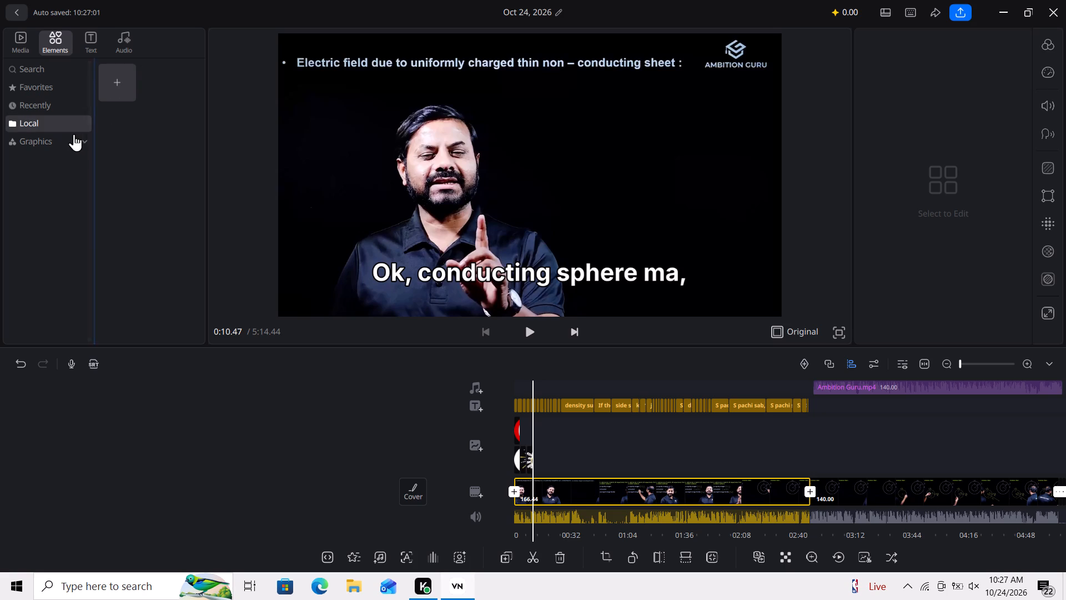
click(68, 133)
click(68, 153)
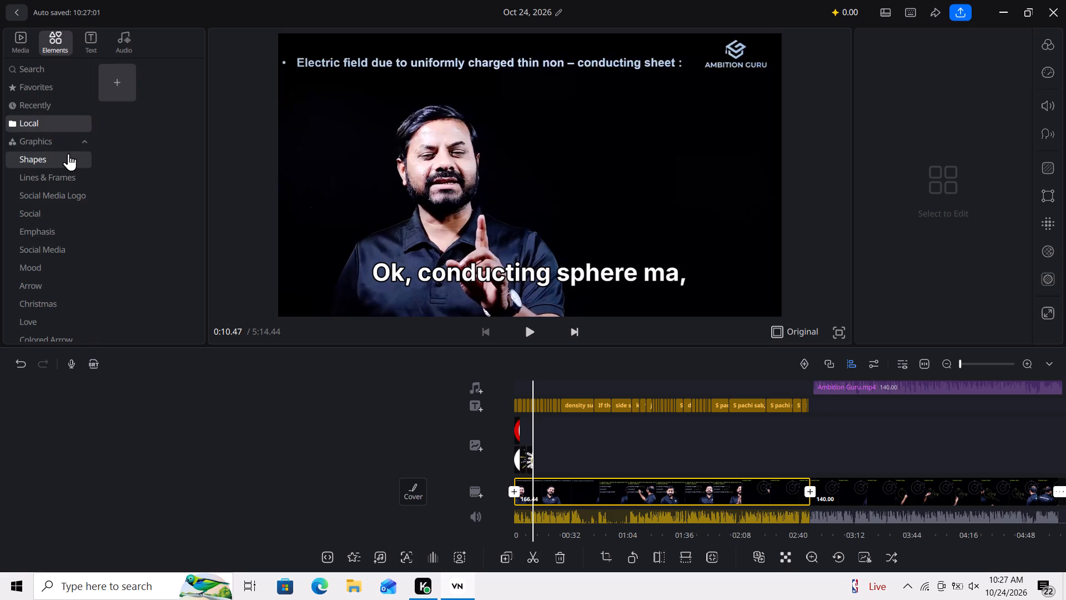
click(76, 169)
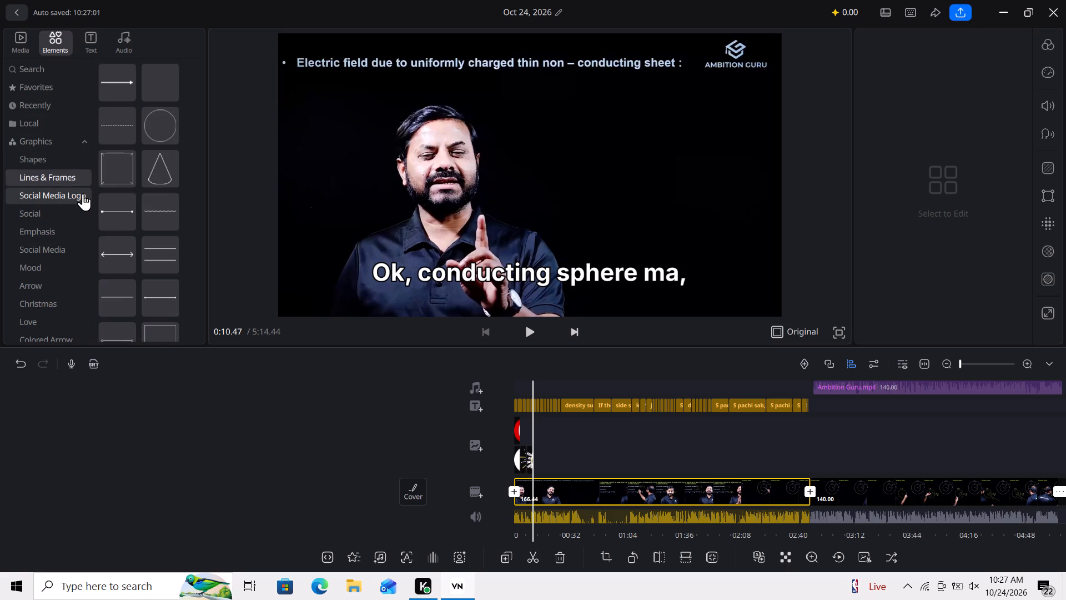
click(83, 193)
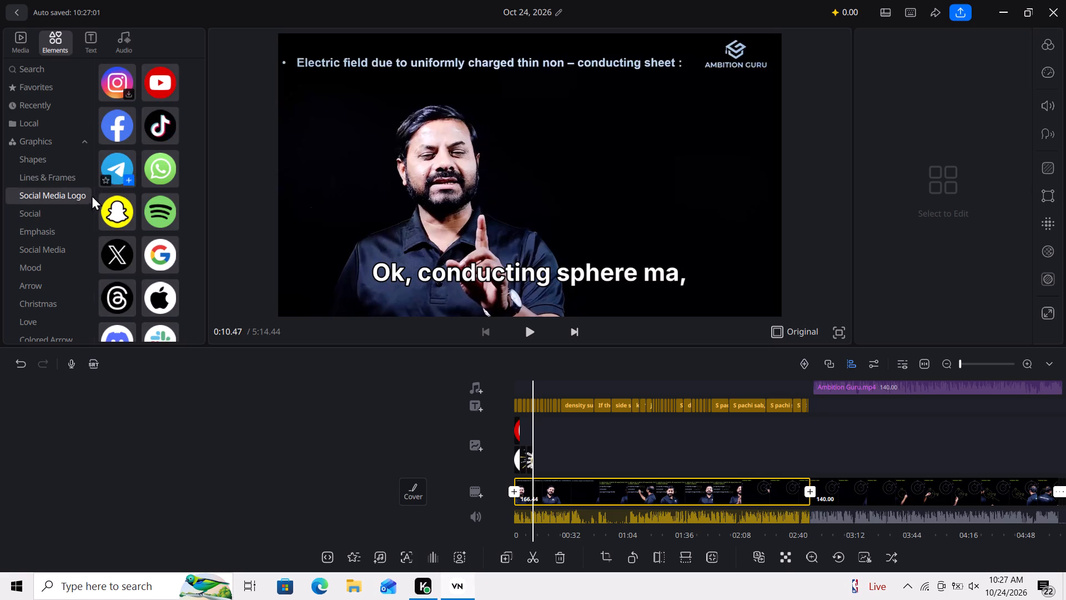
click(69, 214)
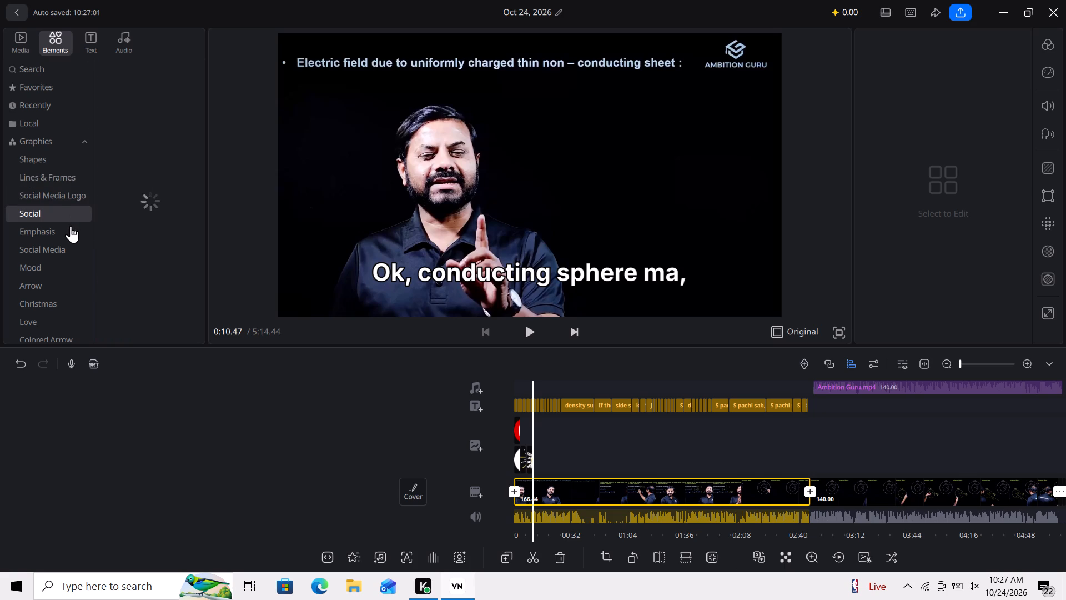
click(71, 229)
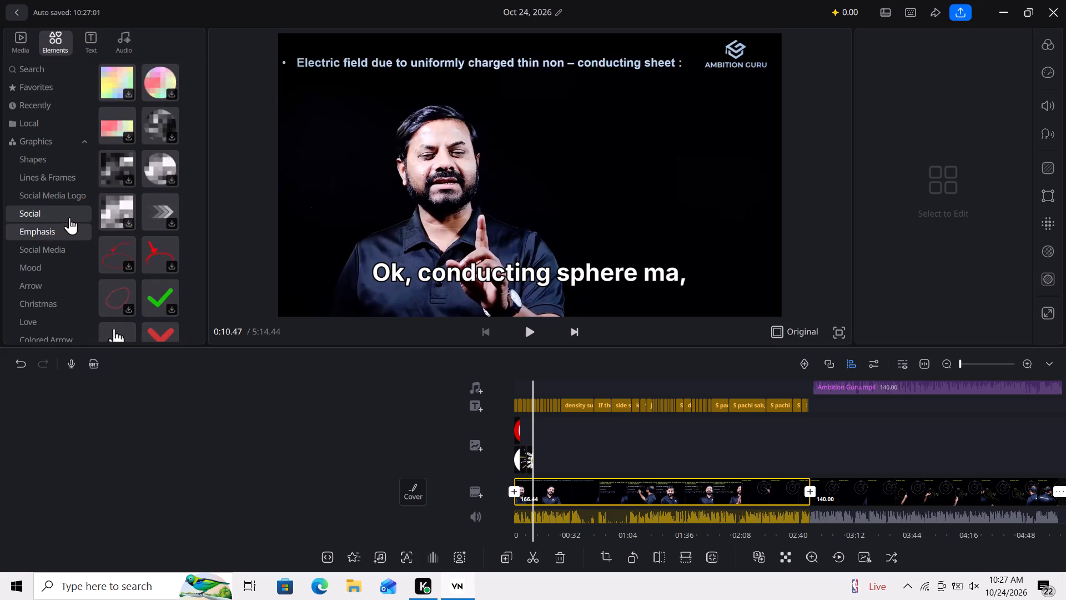
Add the rounded red SUBSCRIBE button from Social at 10.47 s and place it to the right of the presenter's head, below the logo.
click(69, 217)
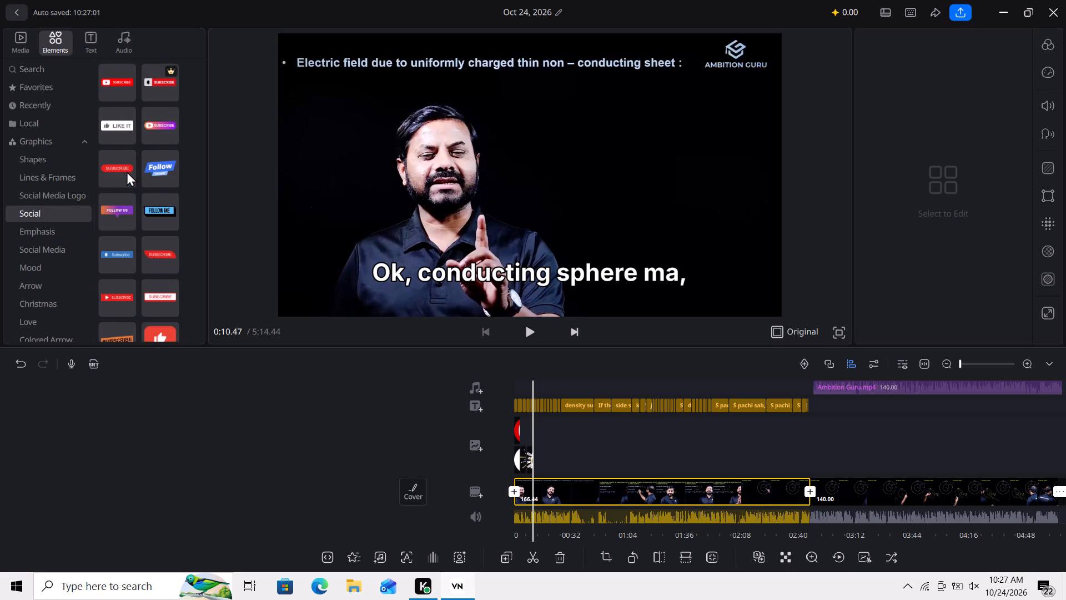
click(122, 161)
drag(492, 174, 581, 154)
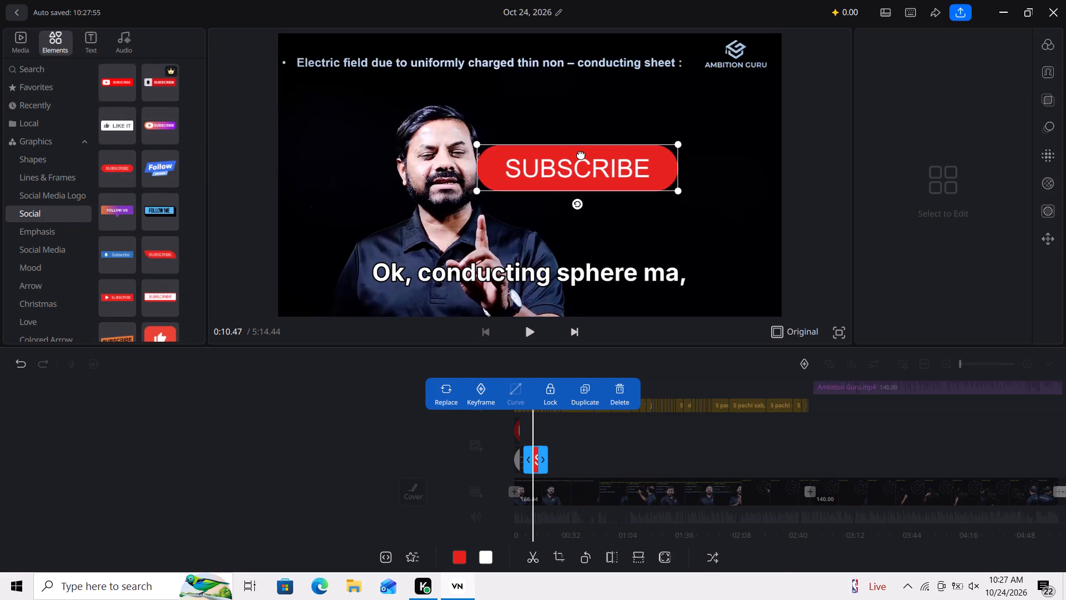
drag(581, 154, 606, 133)
drag(606, 133, 637, 125)
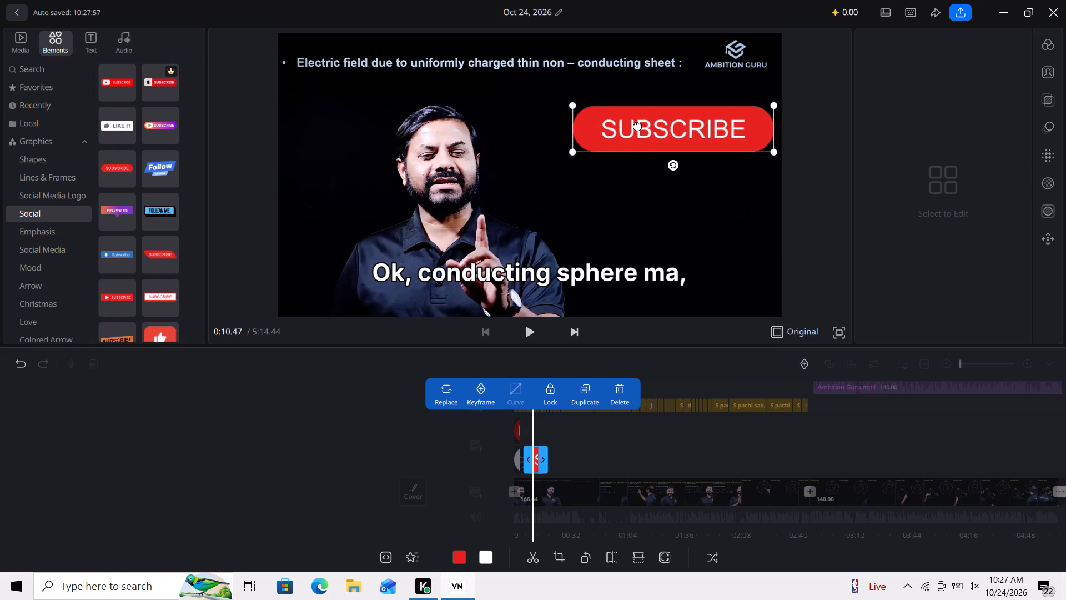
drag(637, 125, 629, 116)
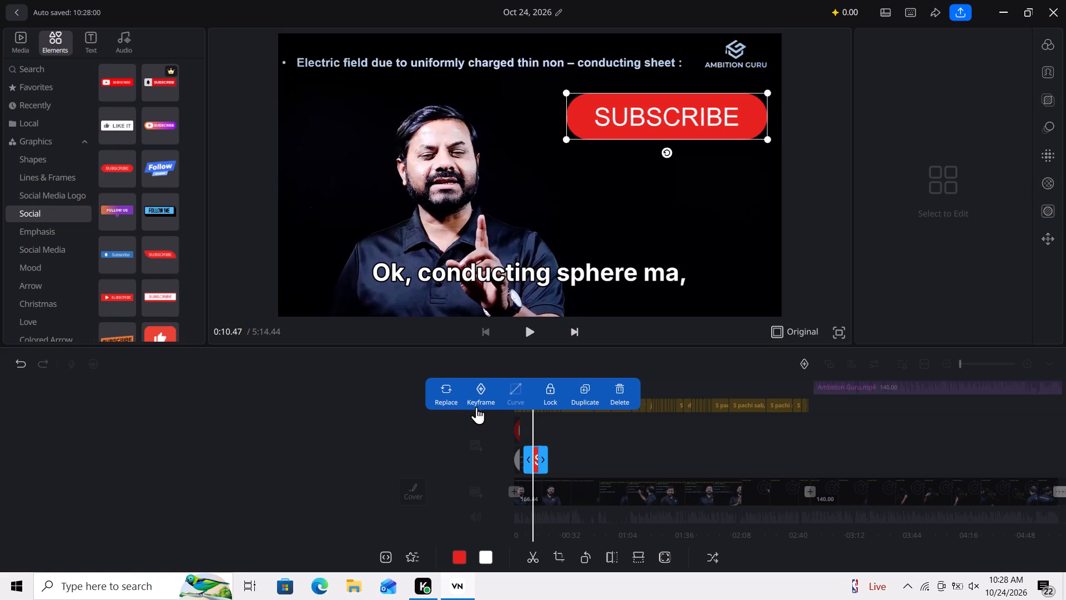
click(386, 348)
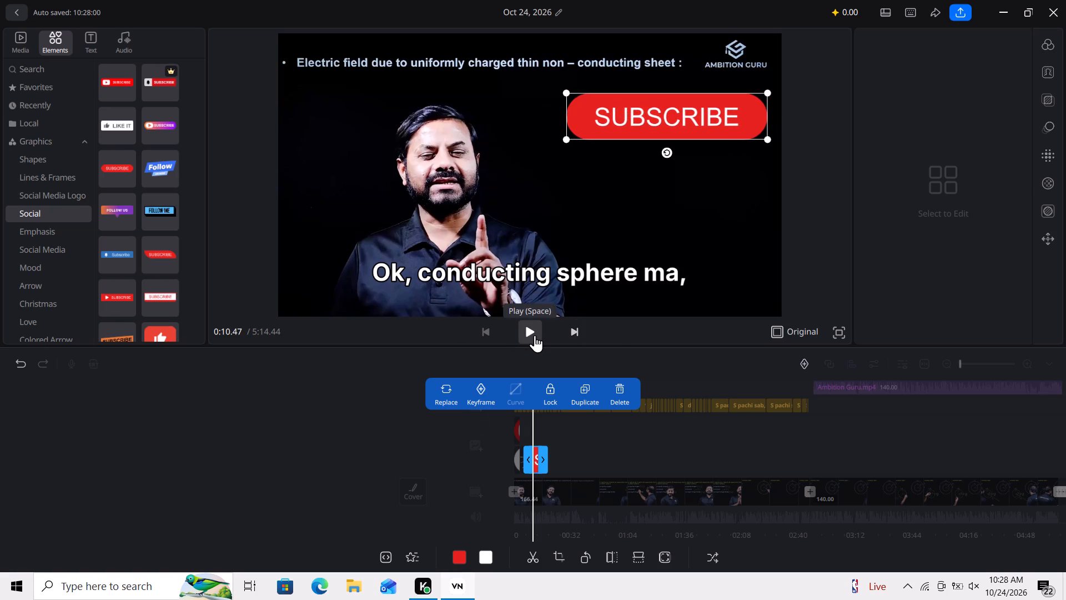
Add the white SUBSCRIBE banner with red base from Social at 13.77 s, after the red button ends, shrink it and place it right of the presenter's head.
click(535, 335)
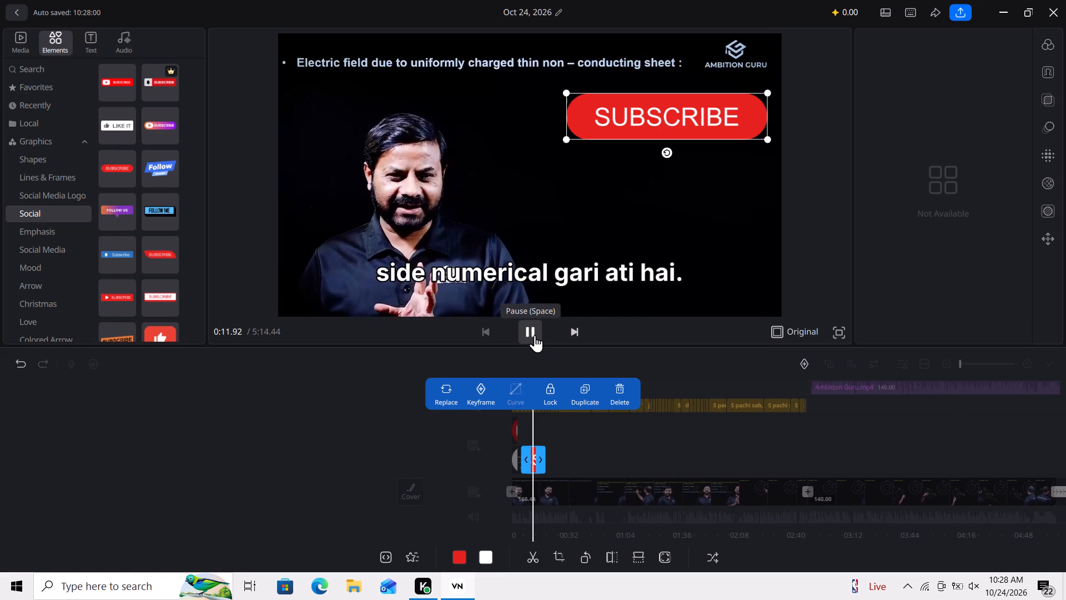
click(535, 335)
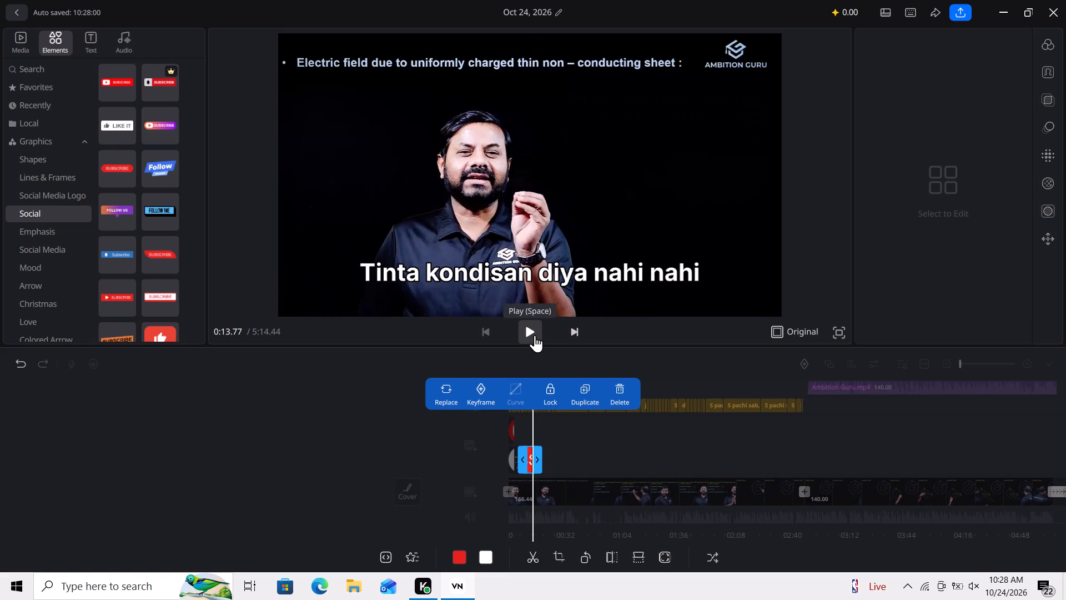
click(300, 370)
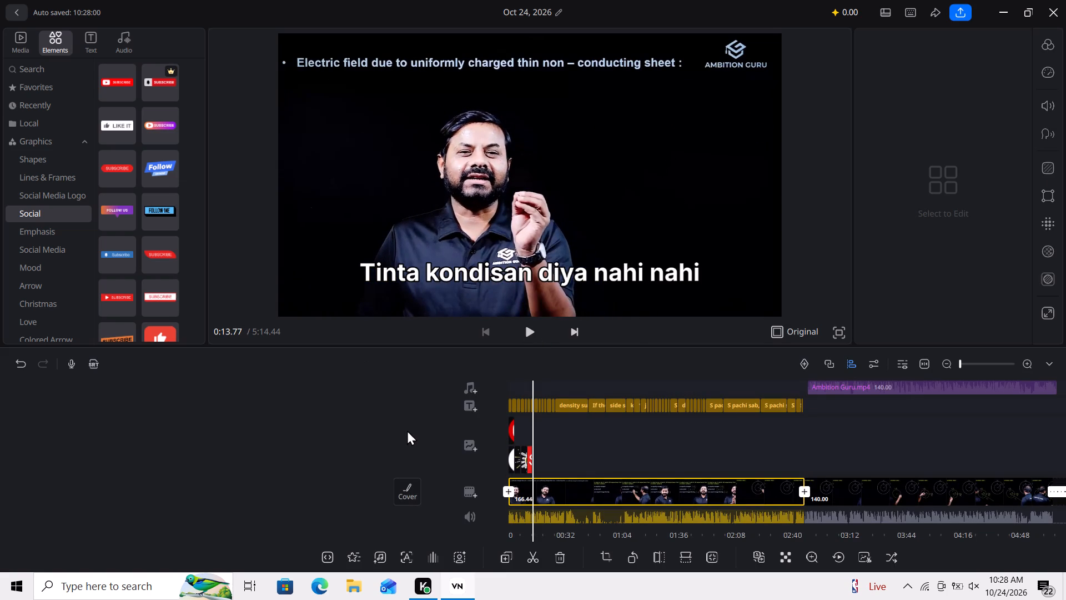
click(155, 287)
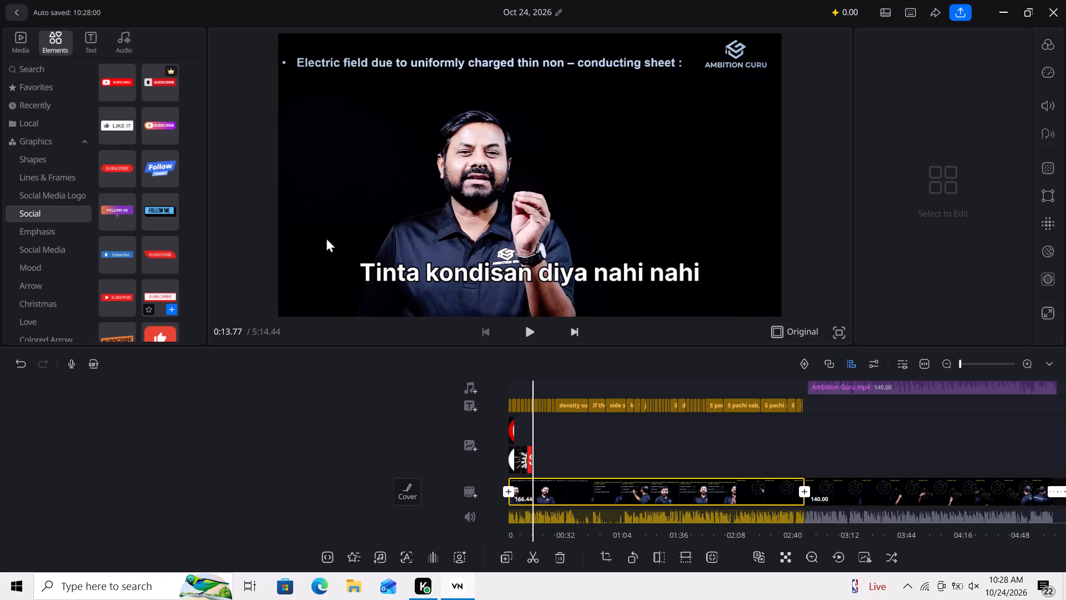
drag(573, 181, 705, 144)
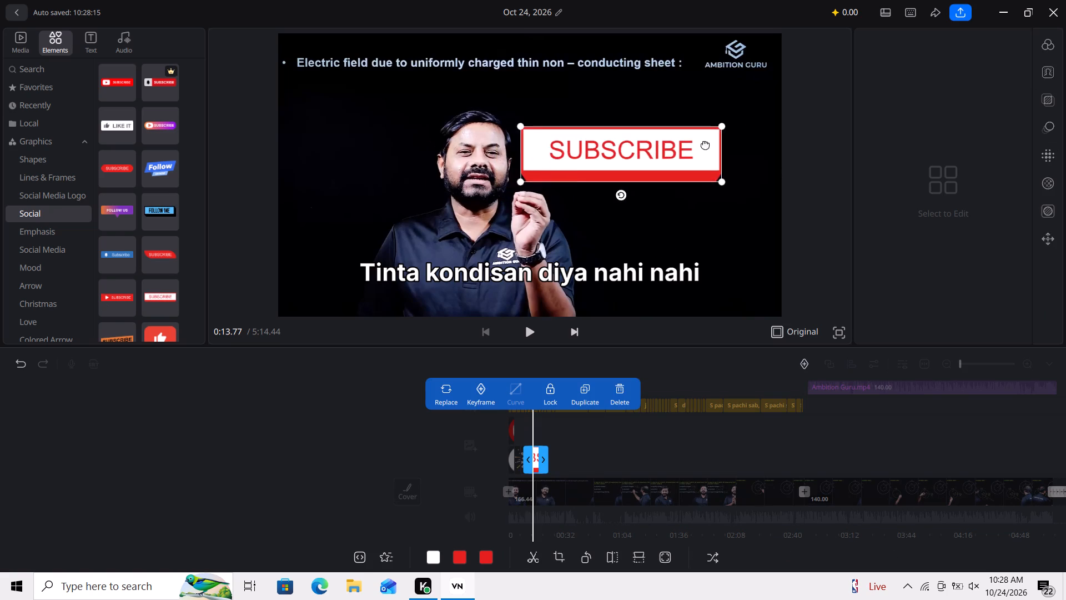
drag(705, 144, 708, 143)
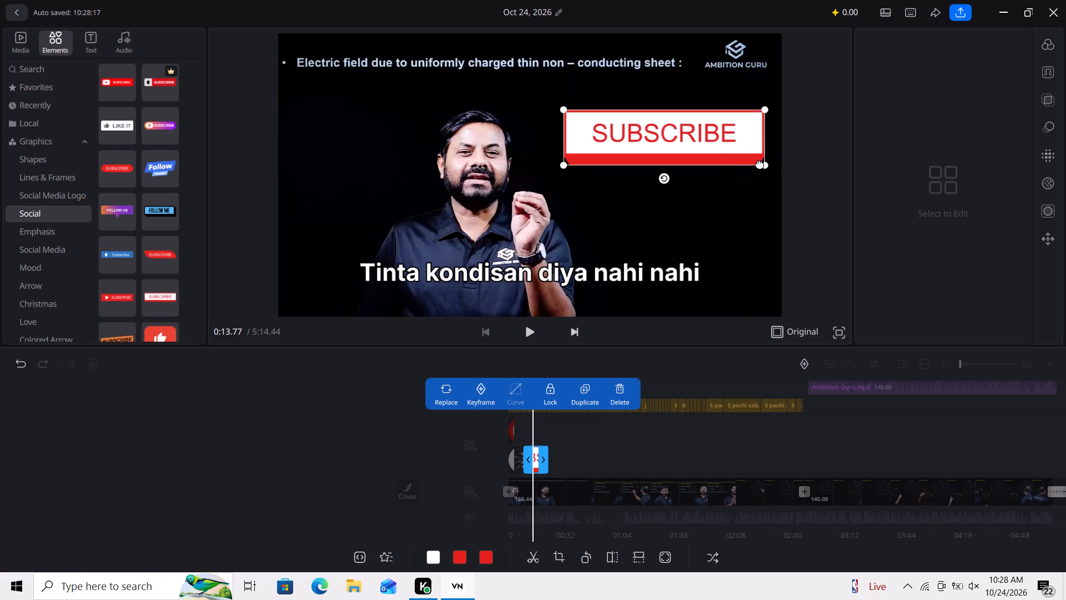
drag(766, 166, 738, 160)
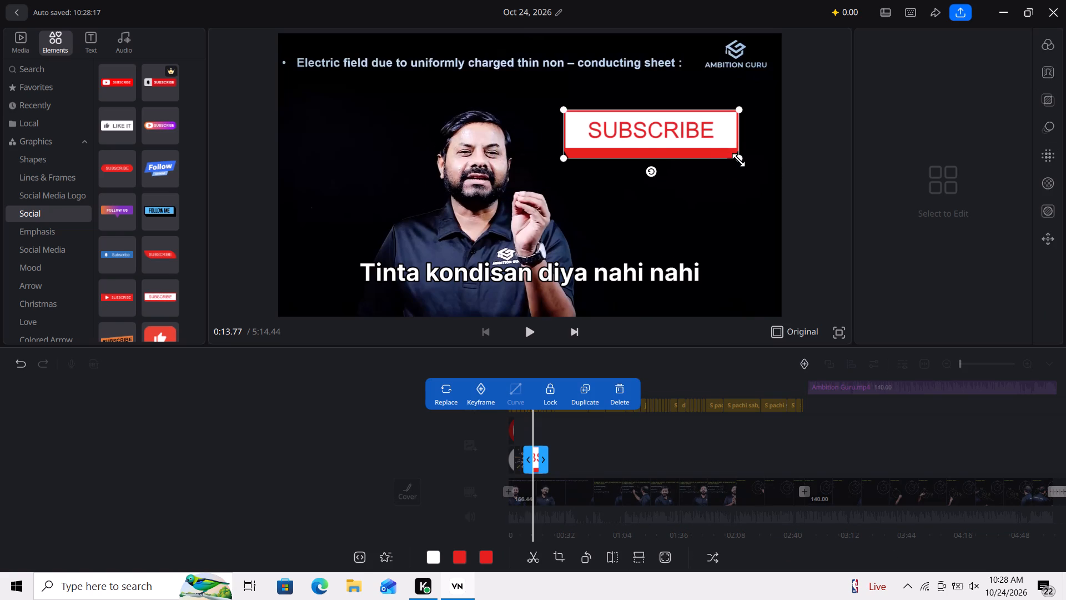
drag(645, 138, 665, 137)
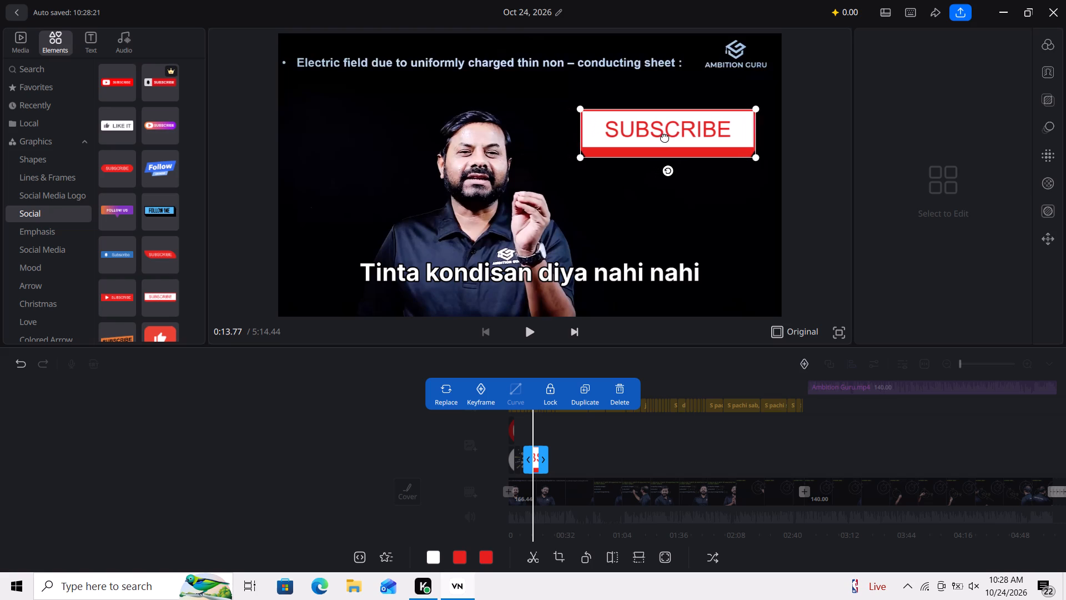
drag(665, 137, 672, 137)
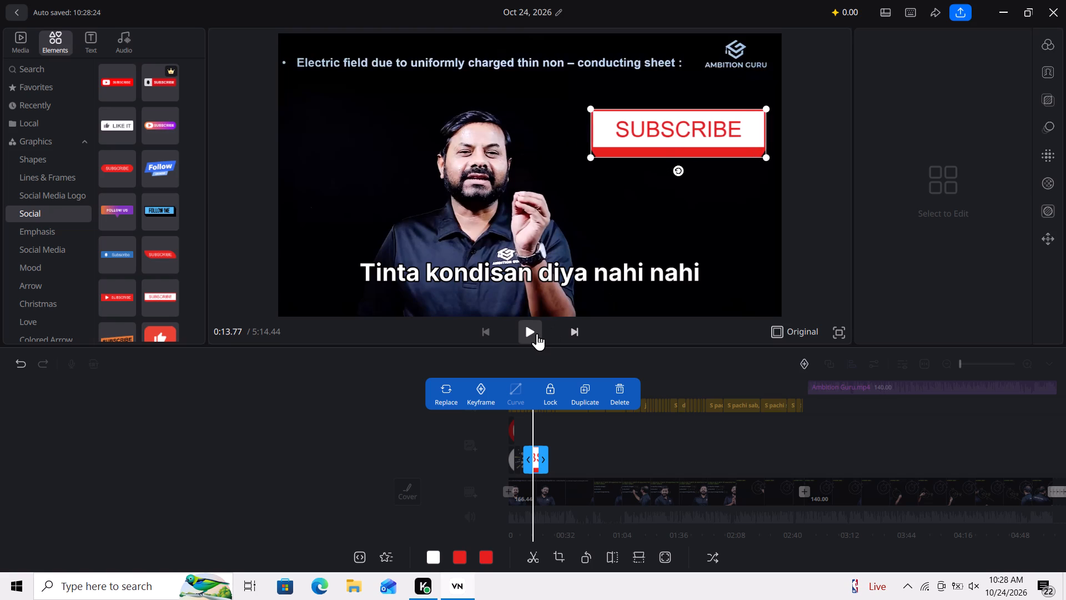
Add the pink four-petal cross from Emphasis at 17.54 s, after the SUBSCRIBE banner ends, shrink it and place it right of the presenter's head.
click(537, 333)
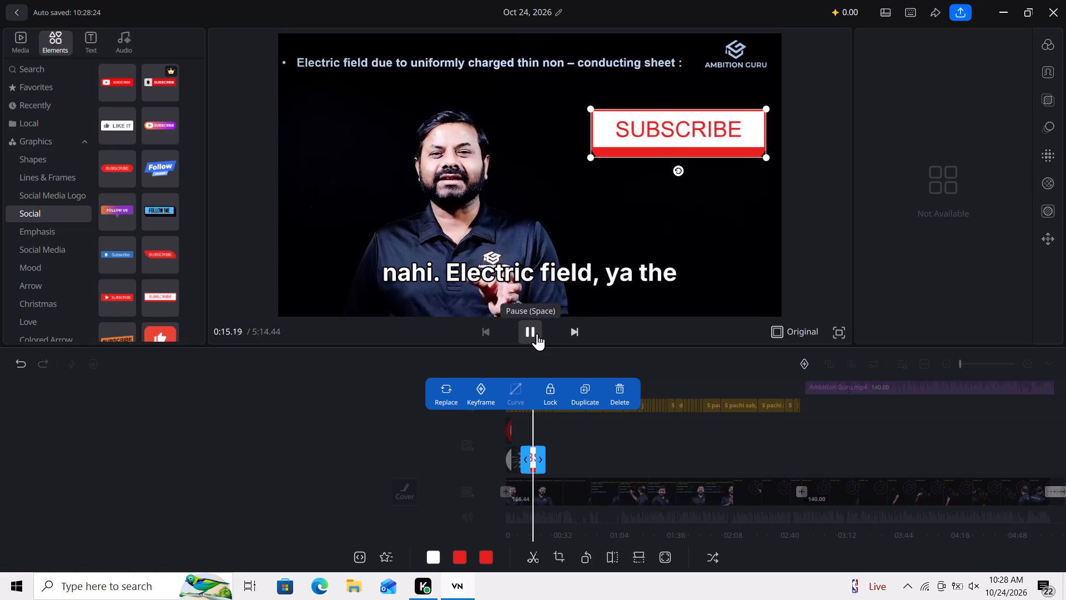
click(537, 333)
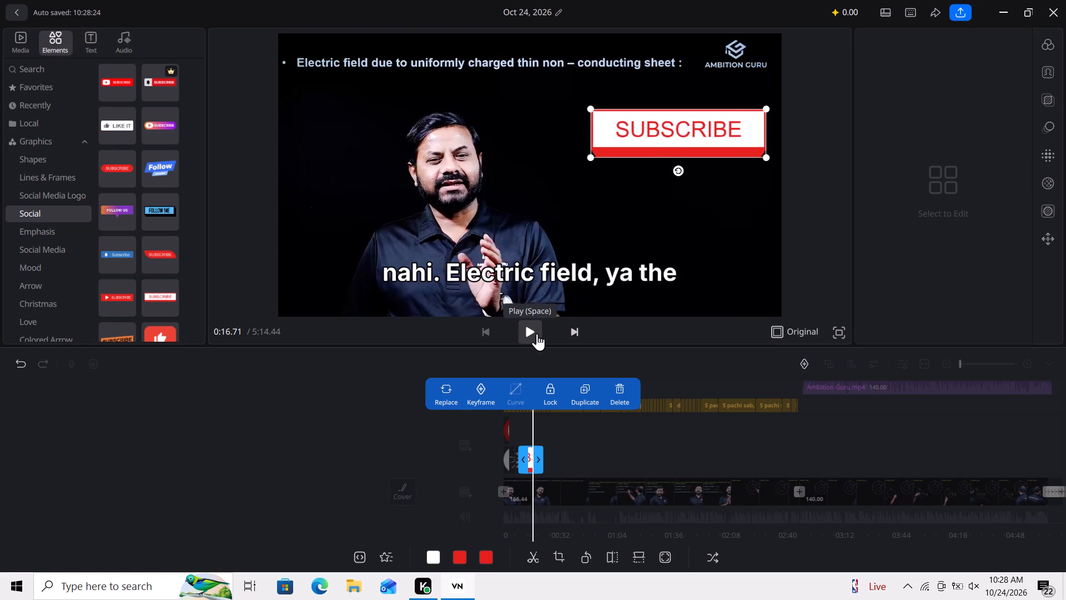
click(537, 333)
click(537, 333)
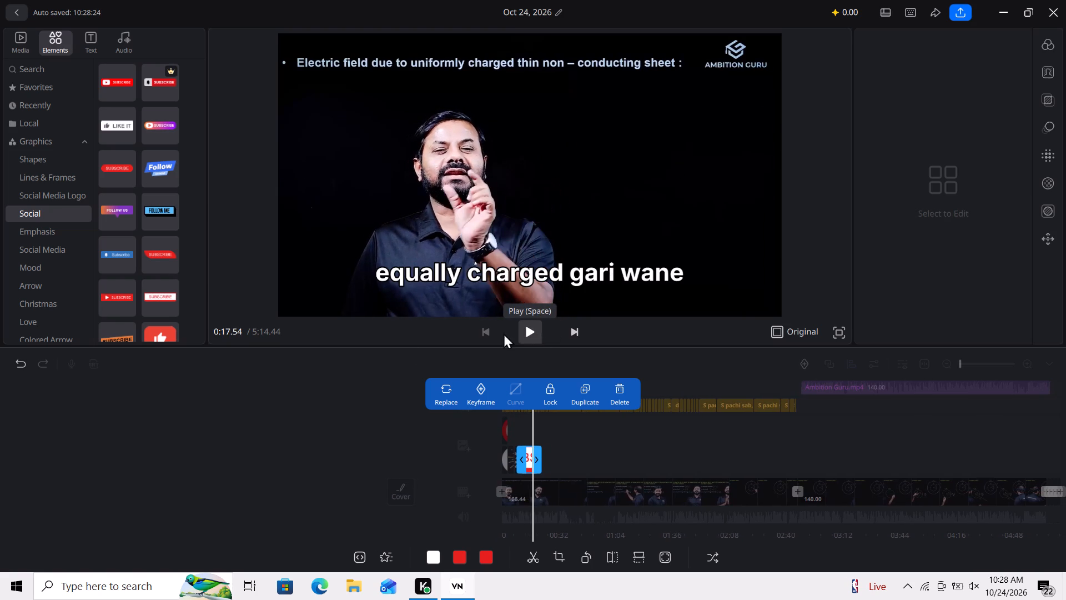
click(375, 348)
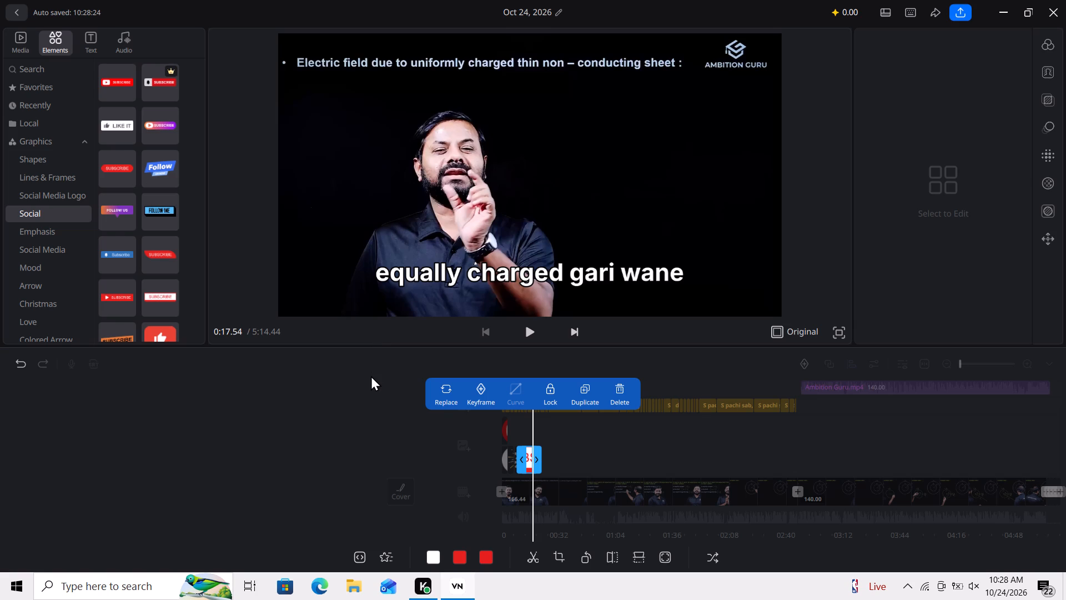
click(371, 376)
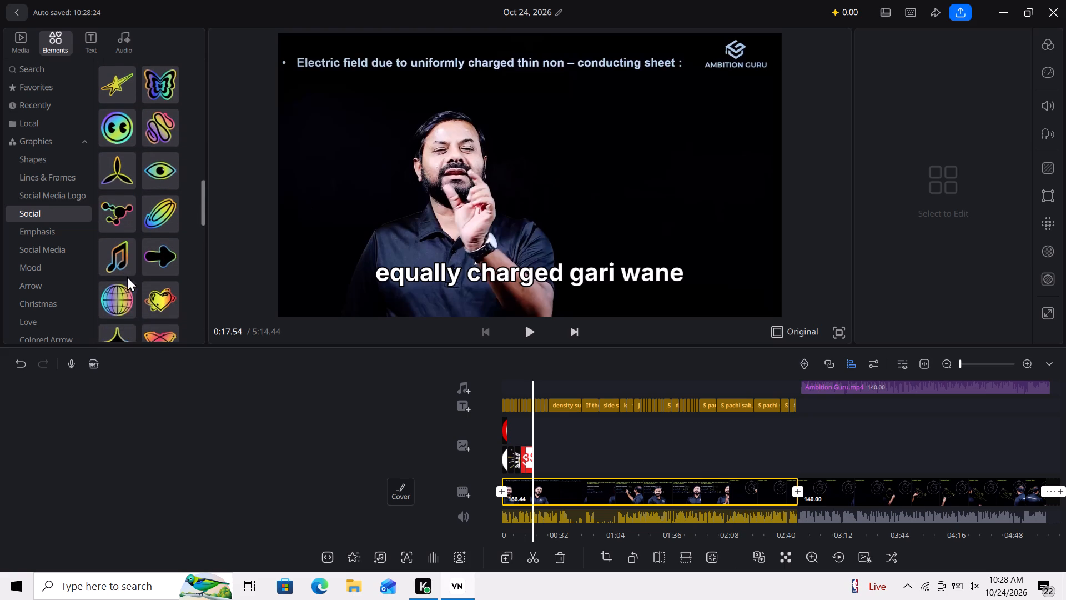
click(67, 237)
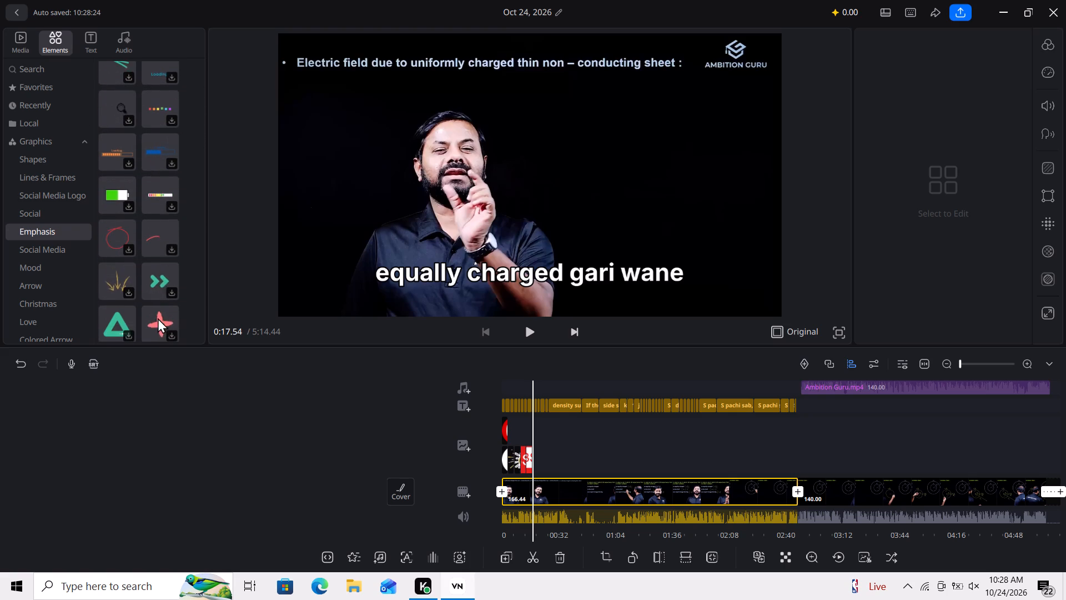
click(152, 319)
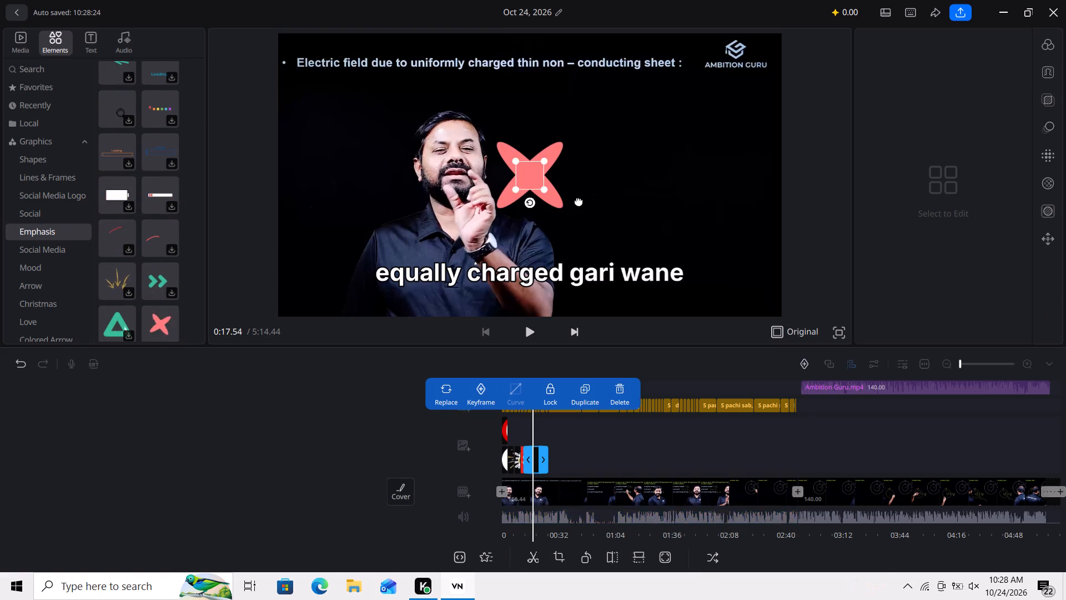
drag(579, 201, 668, 172)
drag(645, 164, 677, 168)
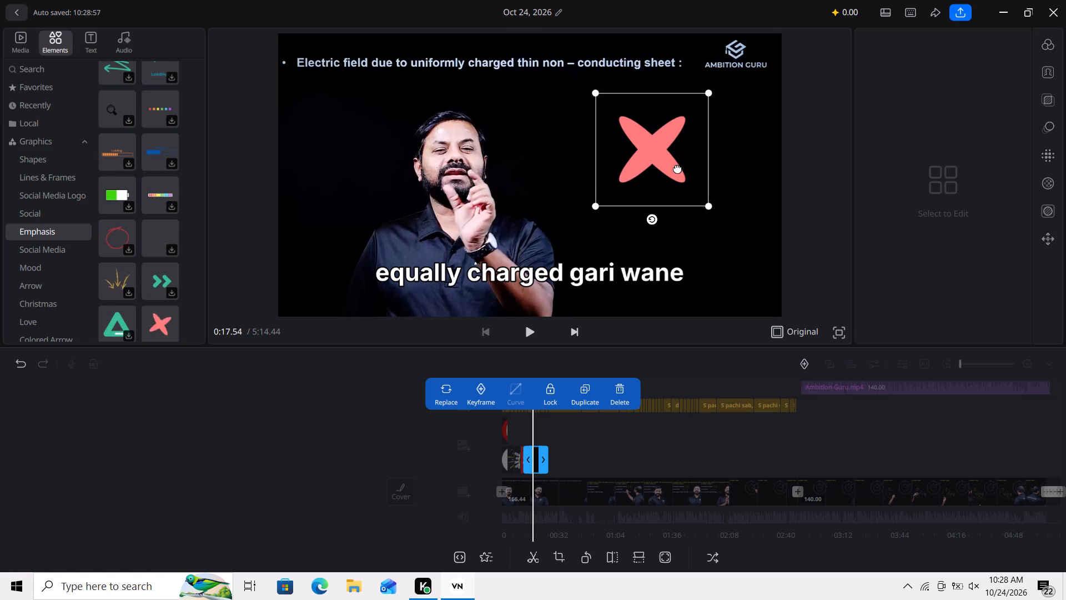
drag(677, 168, 673, 168)
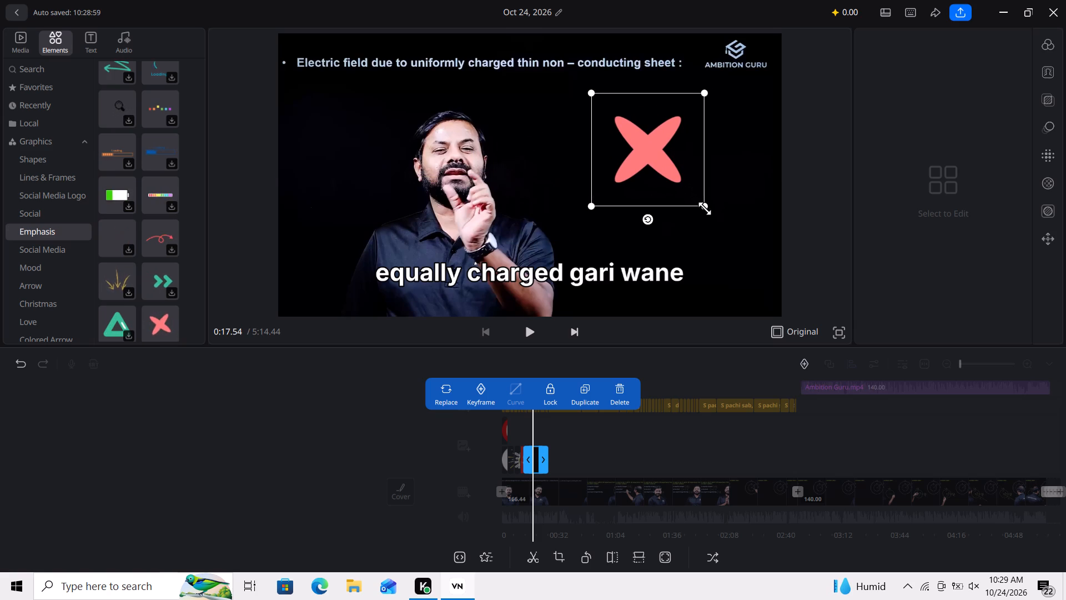
drag(705, 208, 680, 186)
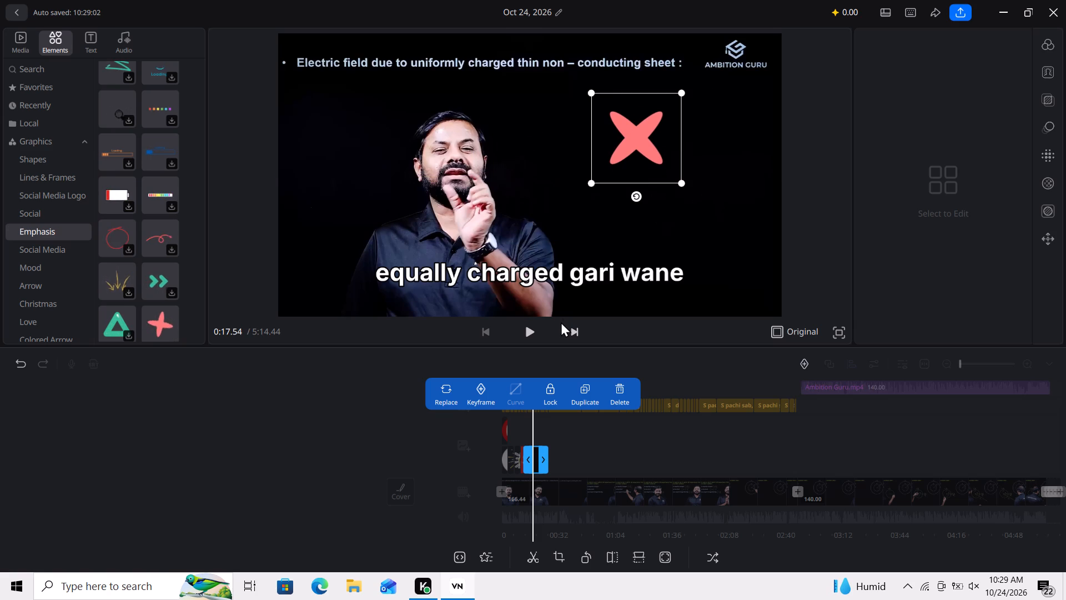
Add the white-outlined "Rela" script lettering from Travel at 23.11 s, after the pink cross ends, shrink it and place it below the logo.
click(534, 329)
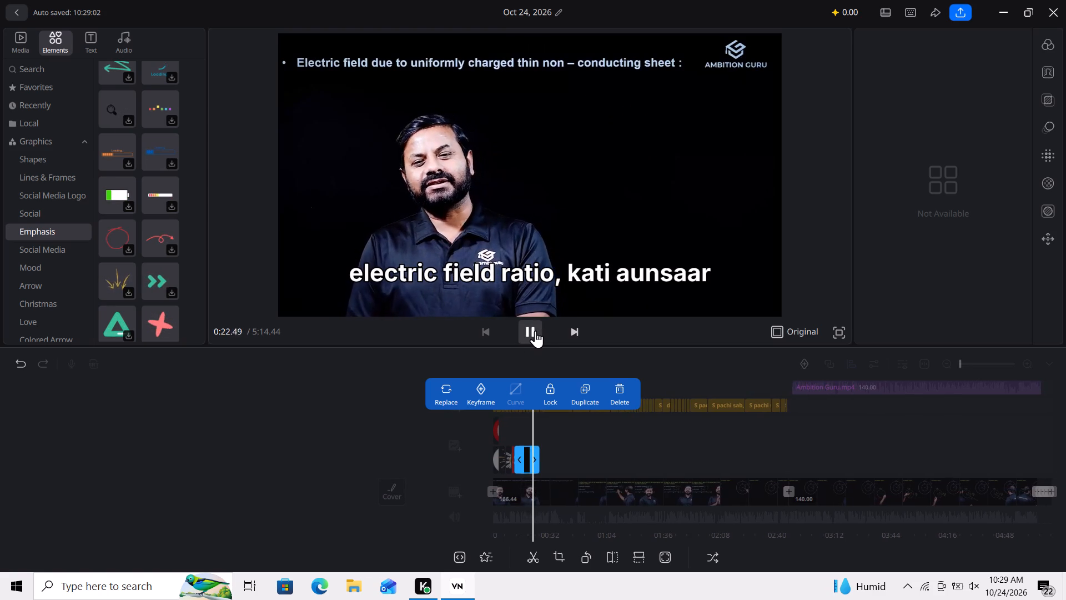
click(535, 331)
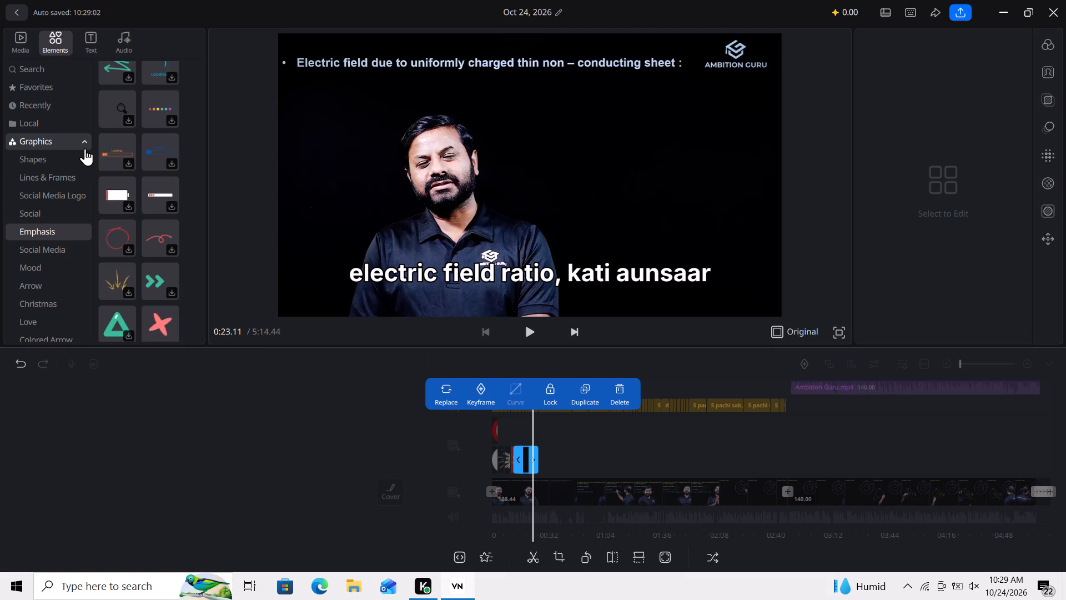
click(57, 244)
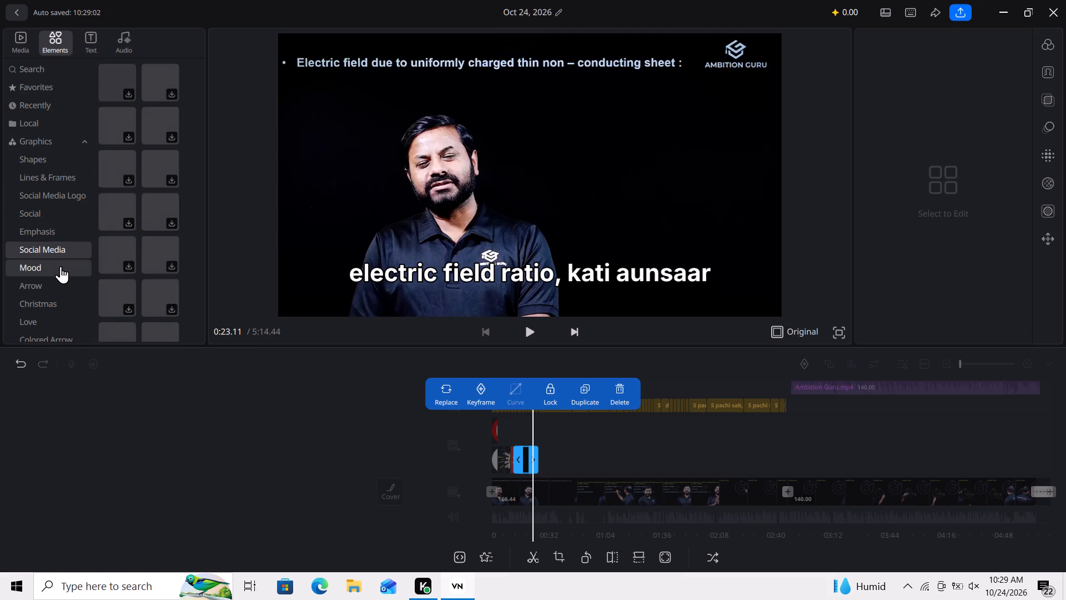
click(61, 267)
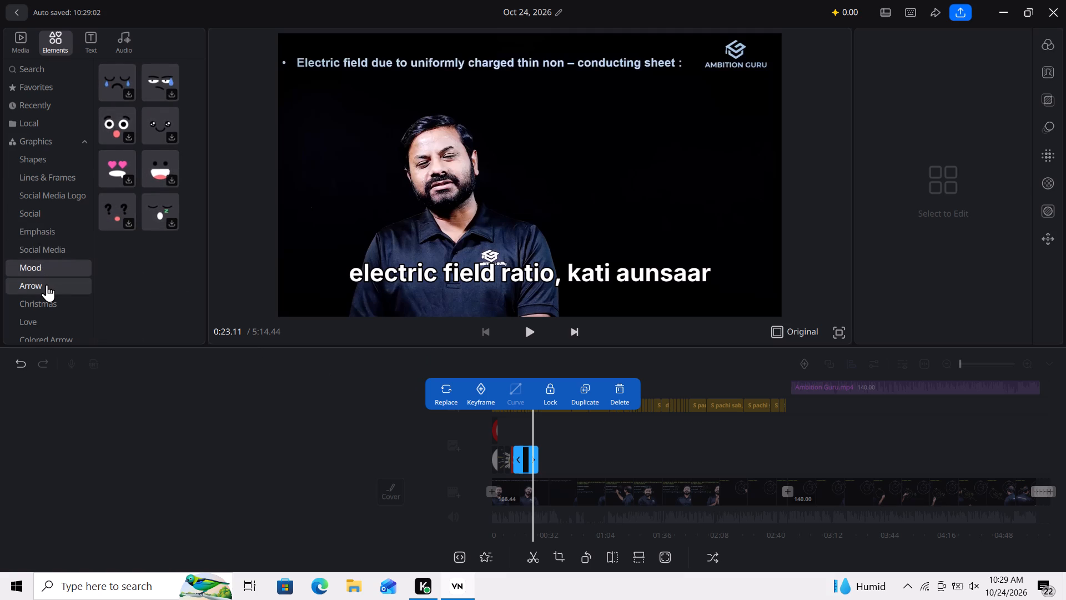
click(47, 284)
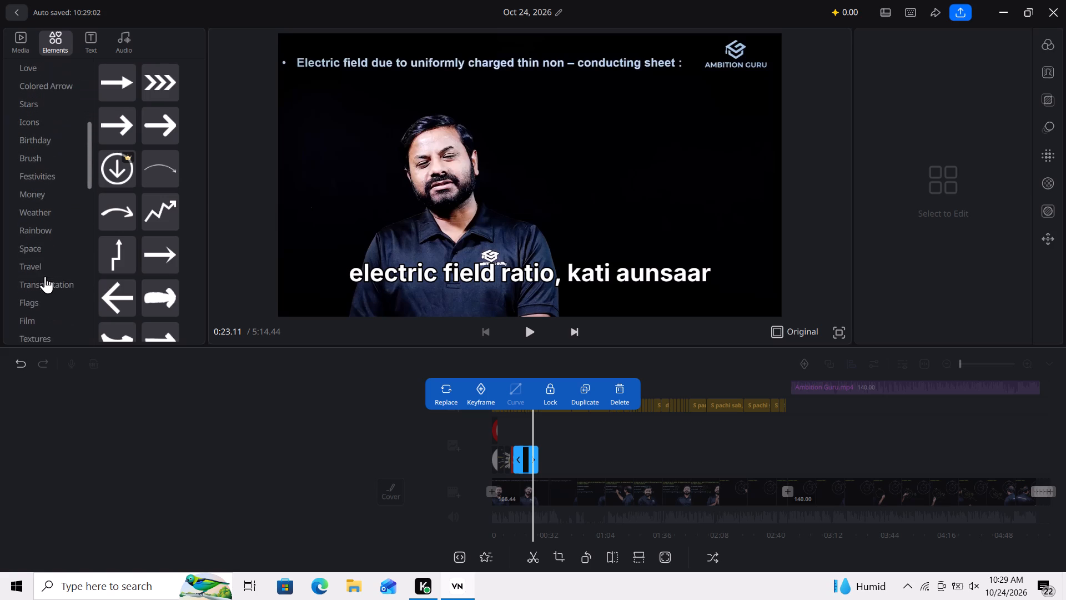
click(48, 263)
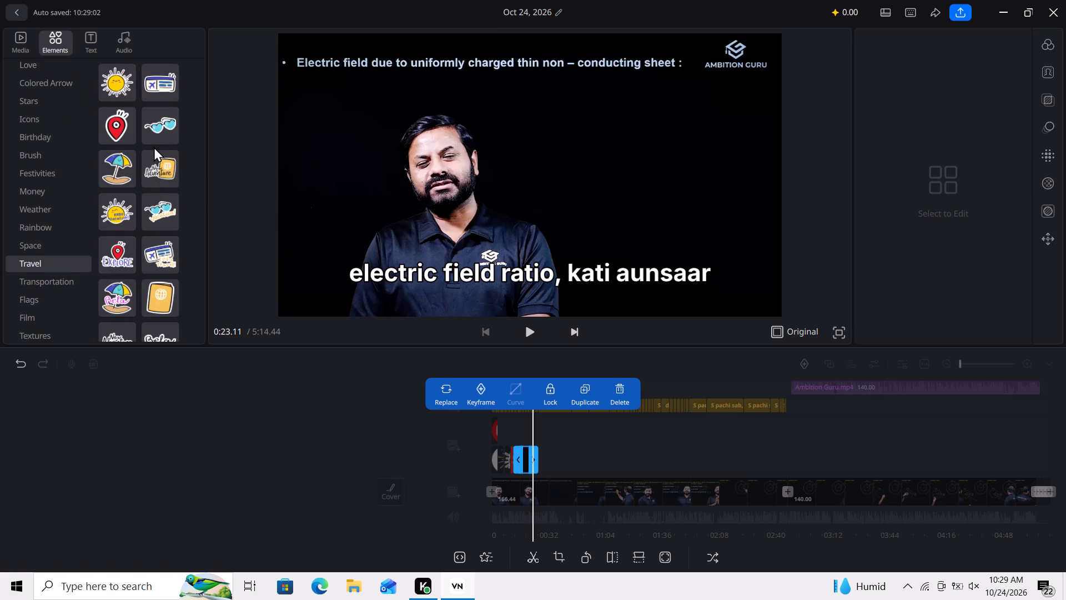
click(147, 263)
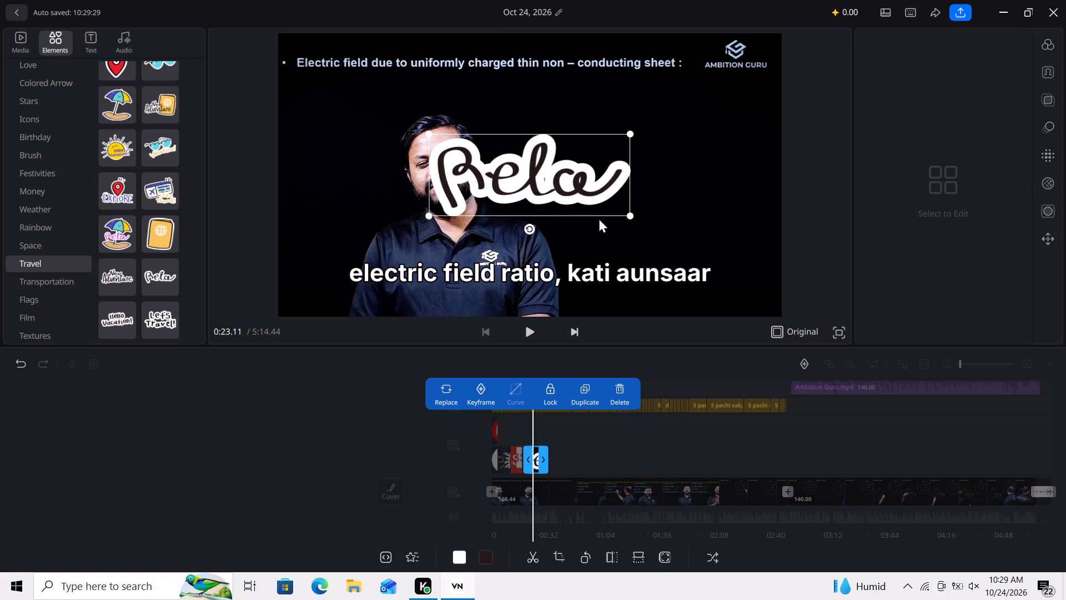
drag(627, 215, 567, 189)
drag(516, 176, 641, 152)
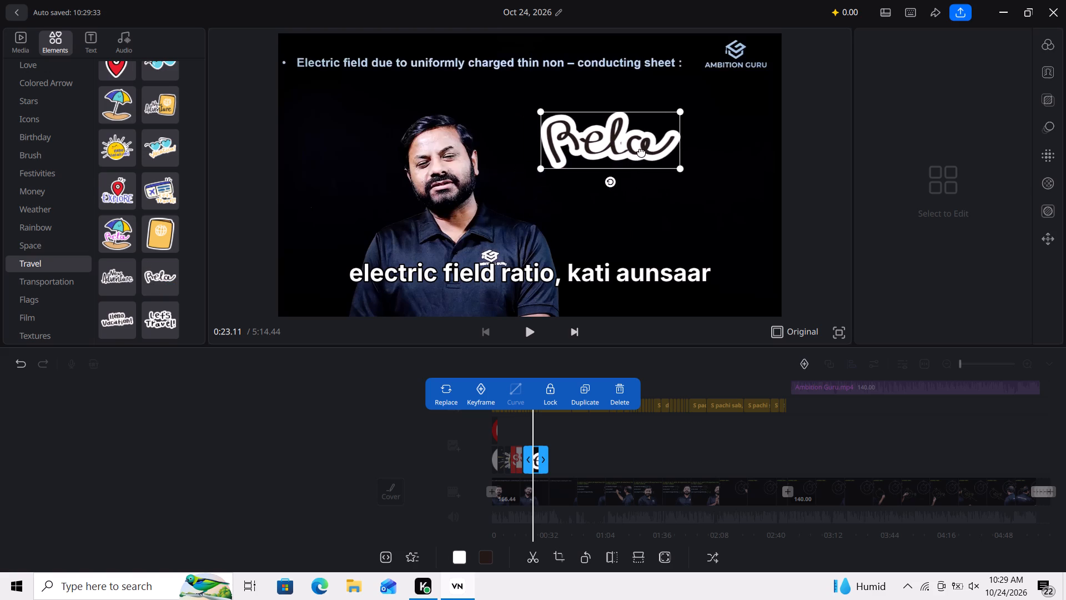
drag(641, 152, 655, 148)
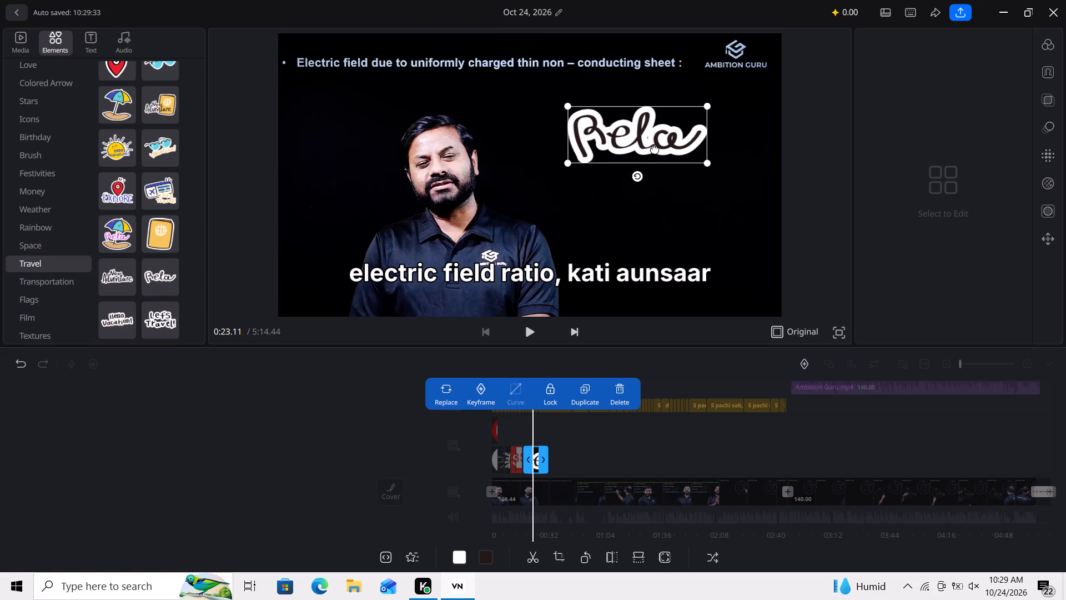
drag(630, 147, 648, 147)
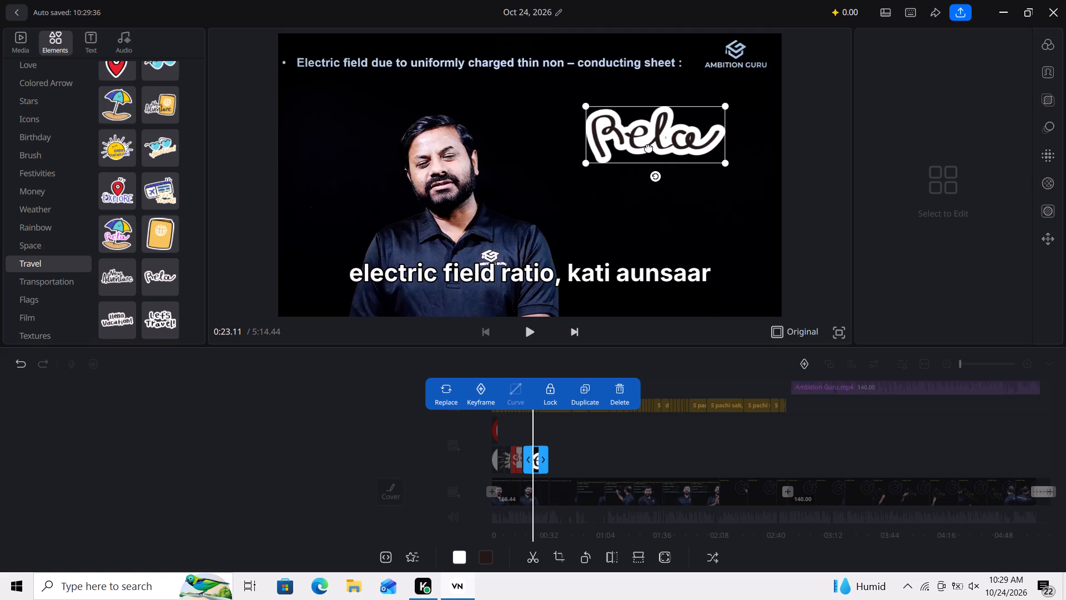
drag(648, 143, 636, 142)
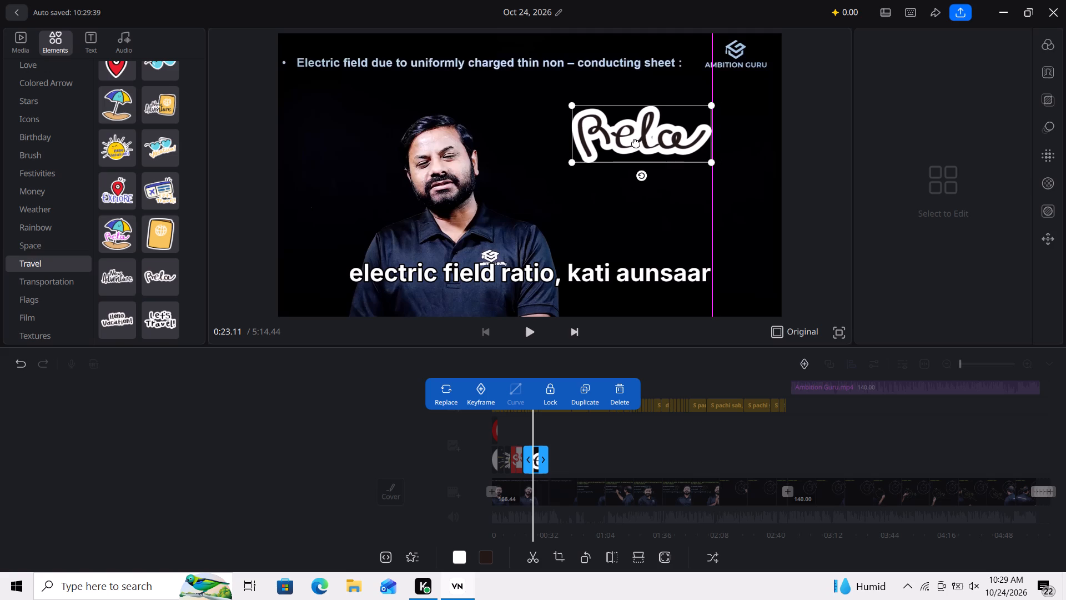
drag(636, 142, 637, 142)
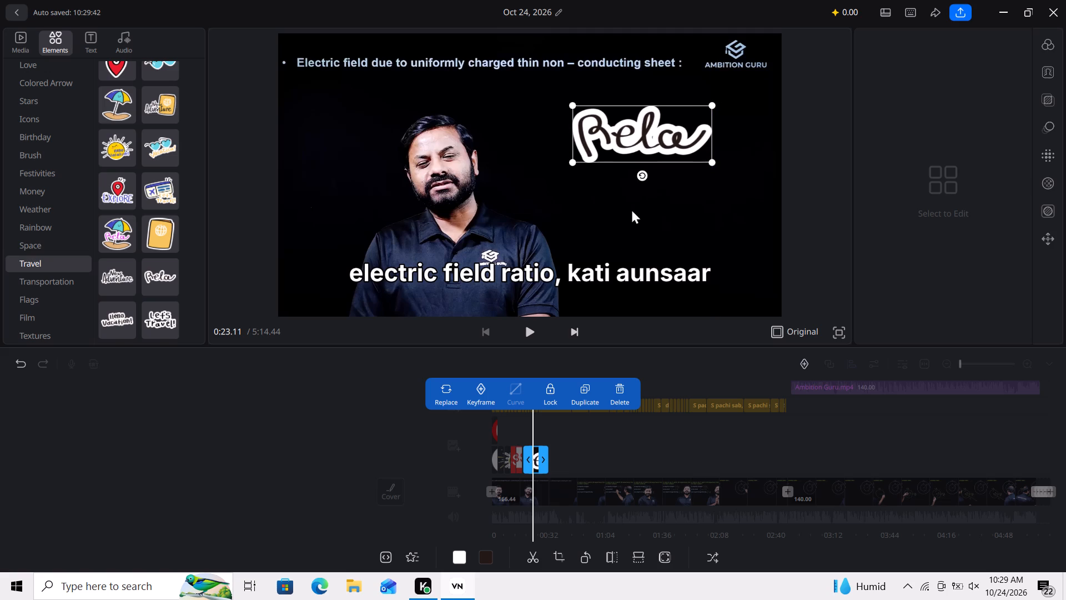
Add the dark triangular airplane stamp from Travel at 26.74 s, after the lettering ends, shrink it and place it right of the presenter's head.
click(522, 331)
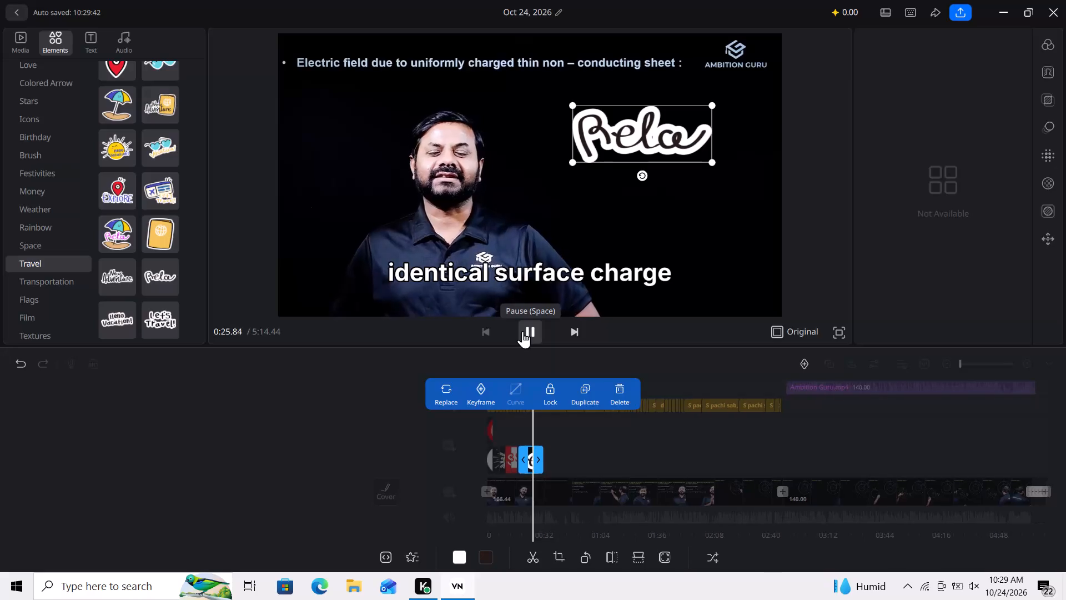
click(522, 331)
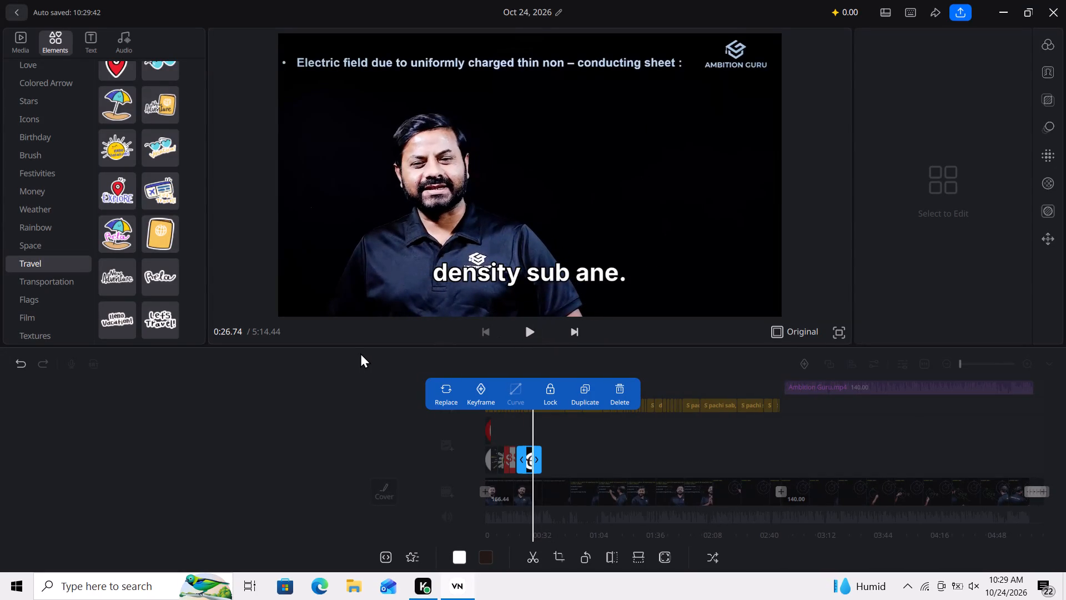
click(360, 353)
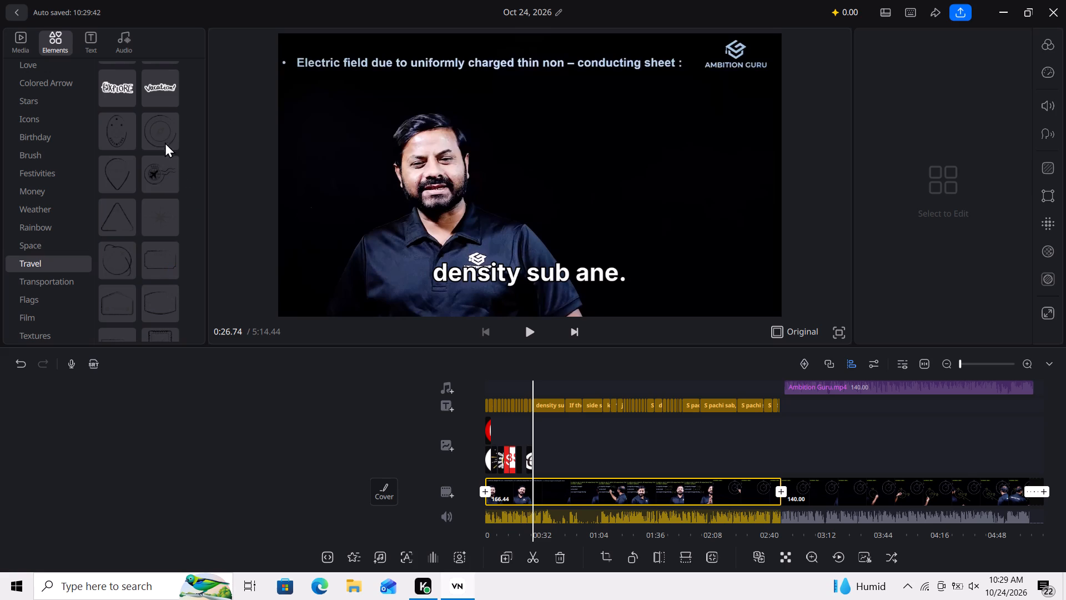
click(112, 212)
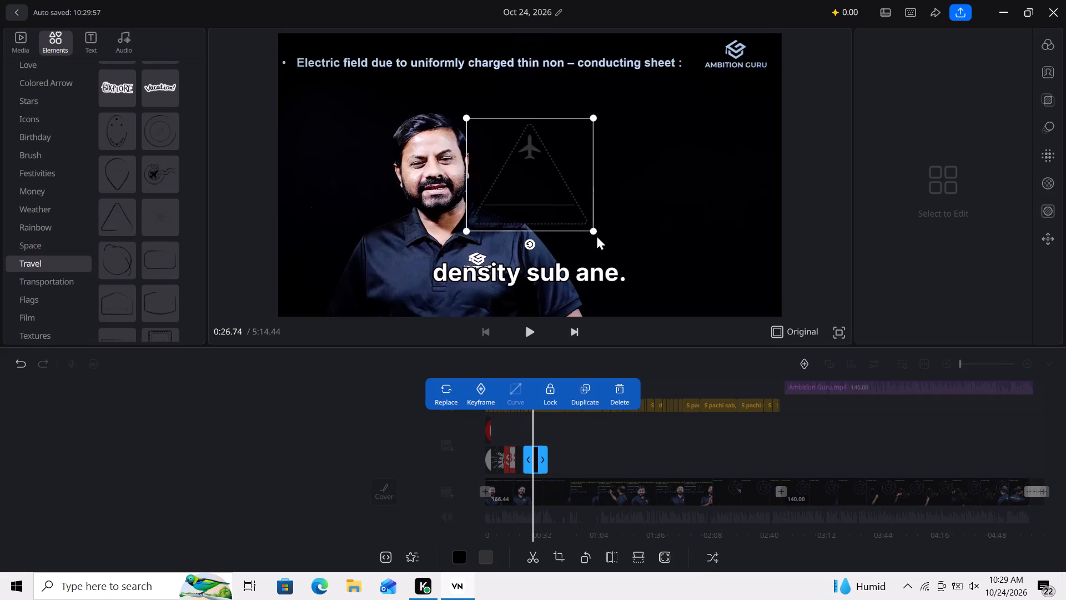
drag(596, 232, 556, 208)
drag(507, 169, 625, 167)
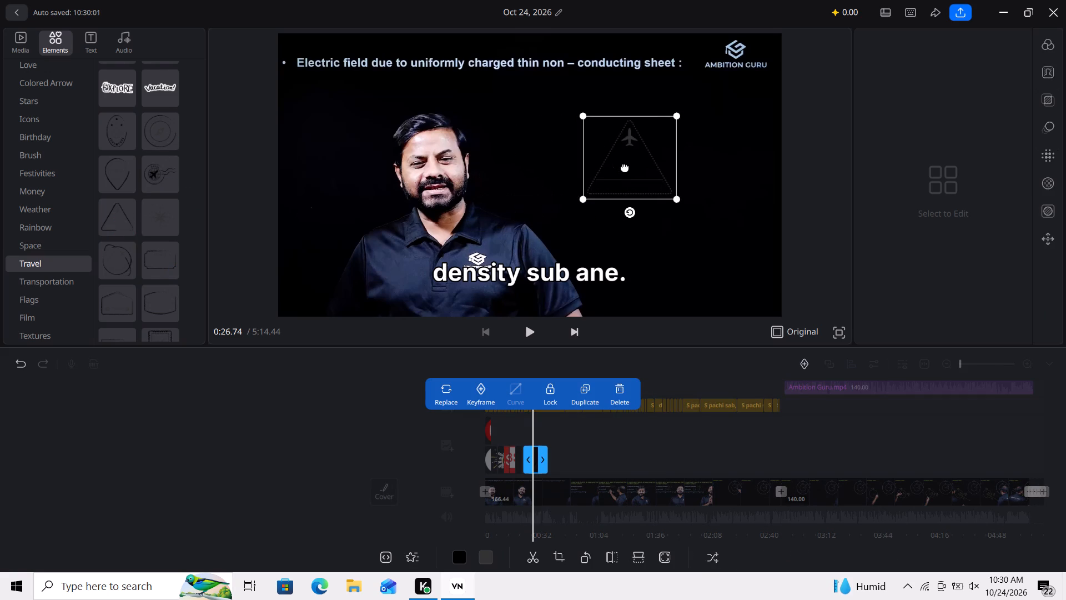
drag(625, 167, 634, 160)
drag(634, 160, 655, 145)
Add the orange helicopter from Transportation at 30.28 s, after the airplane stamp ends, shrink it and place it right of the presenter's head.
click(532, 338)
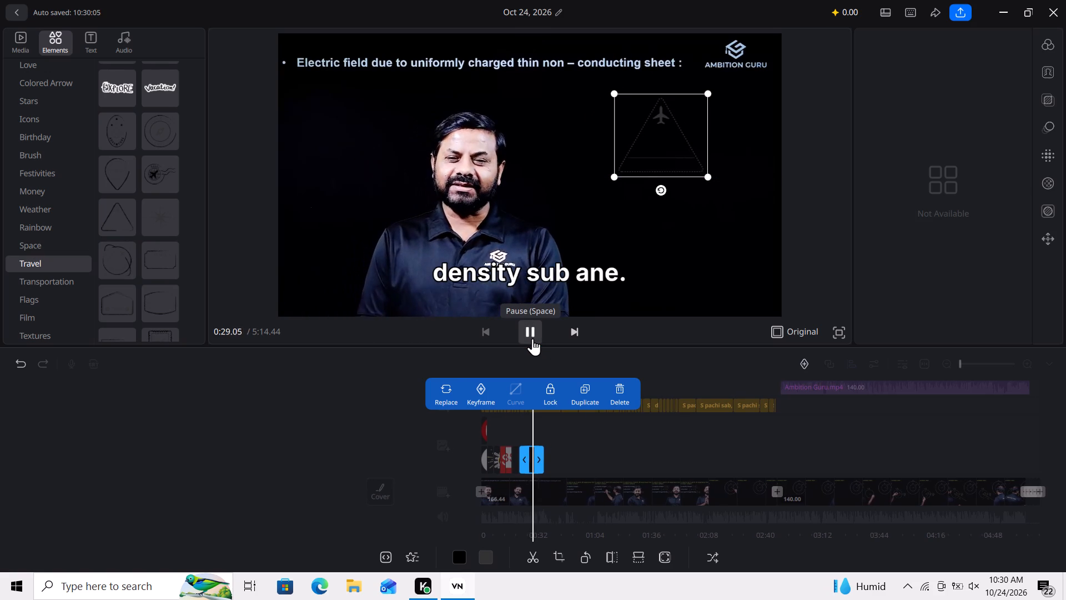
click(532, 338)
click(532, 338)
click(532, 338)
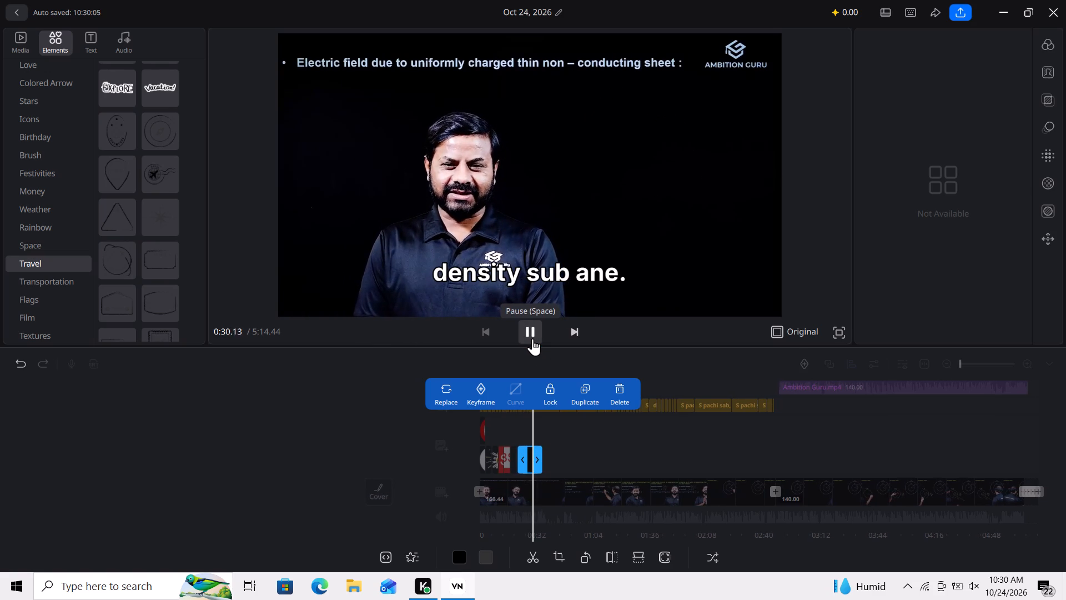
click(57, 279)
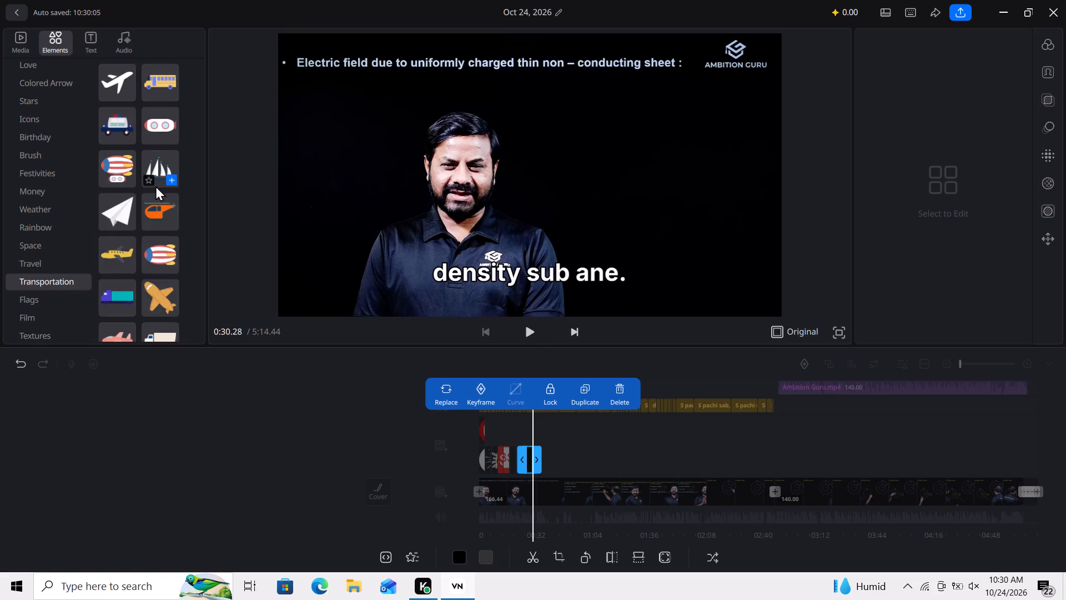
click(155, 207)
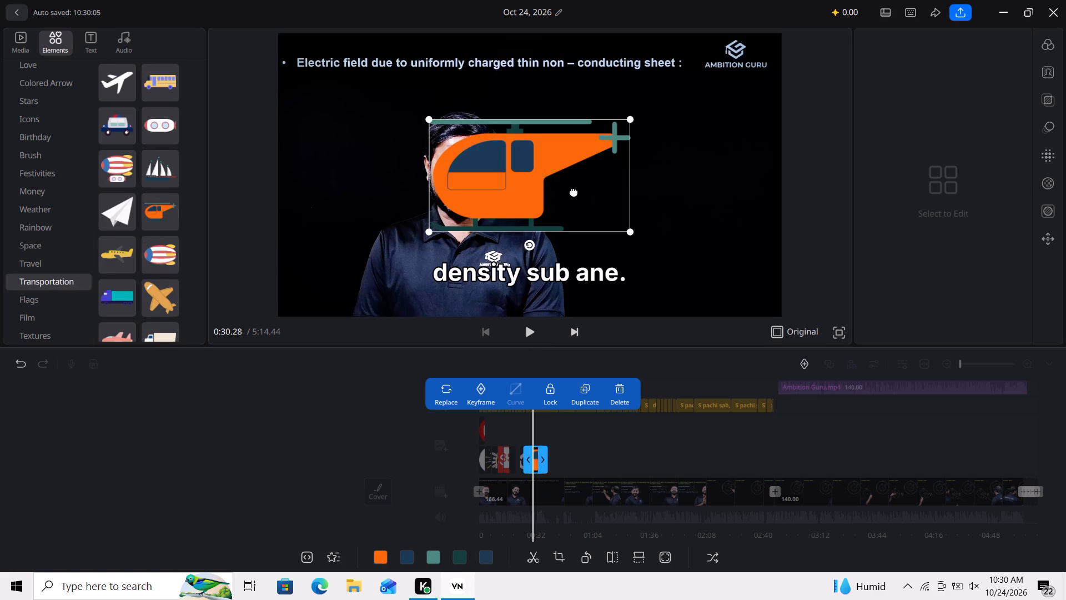
drag(631, 232, 626, 231)
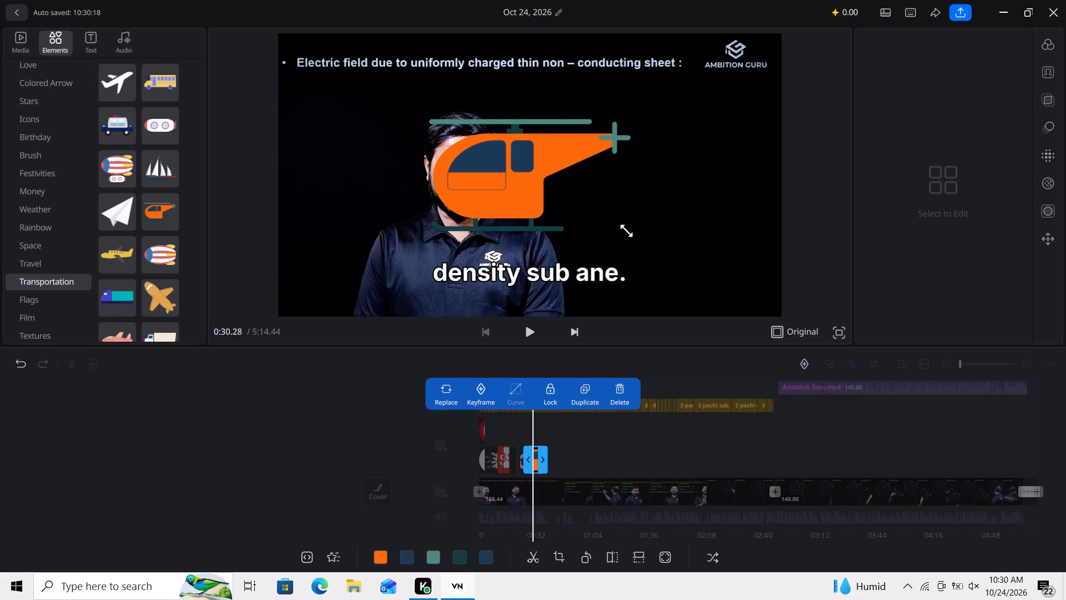
drag(626, 231, 561, 197)
drag(479, 154, 622, 134)
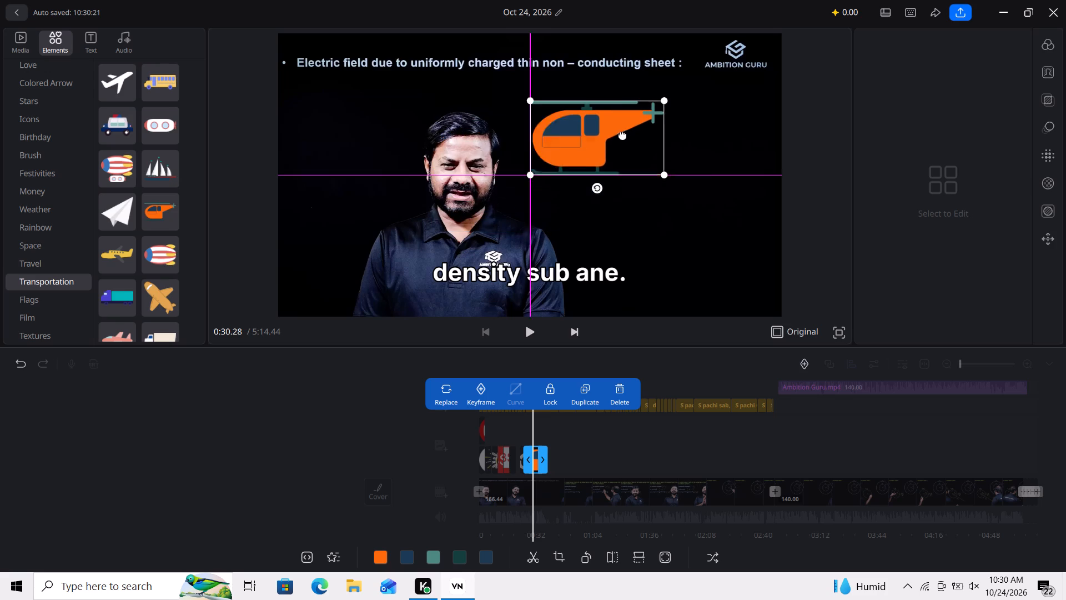
drag(622, 134, 625, 133)
drag(625, 133, 663, 126)
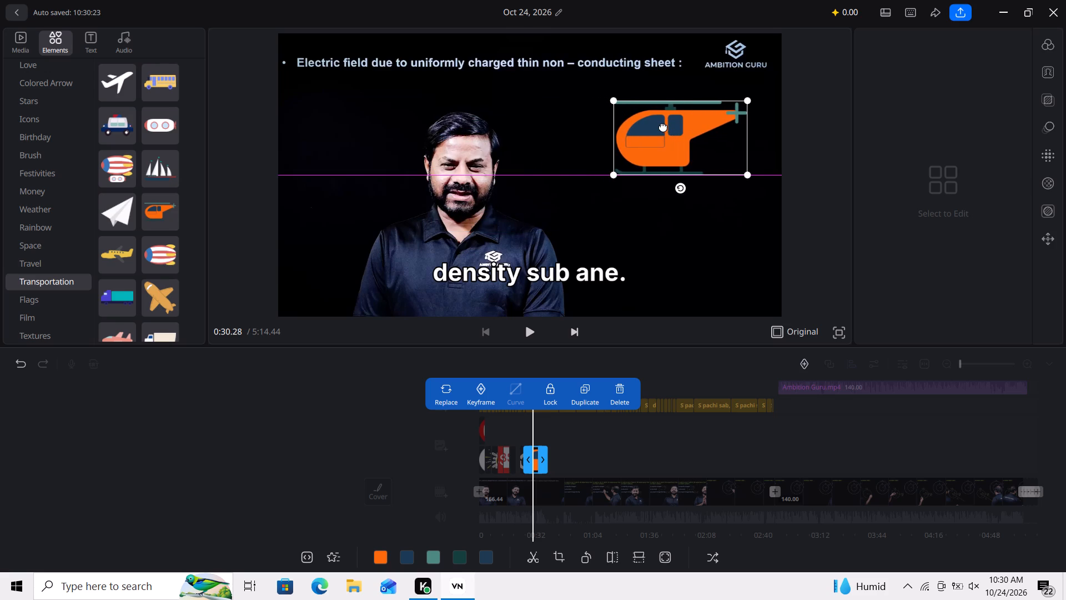
drag(663, 126, 636, 131)
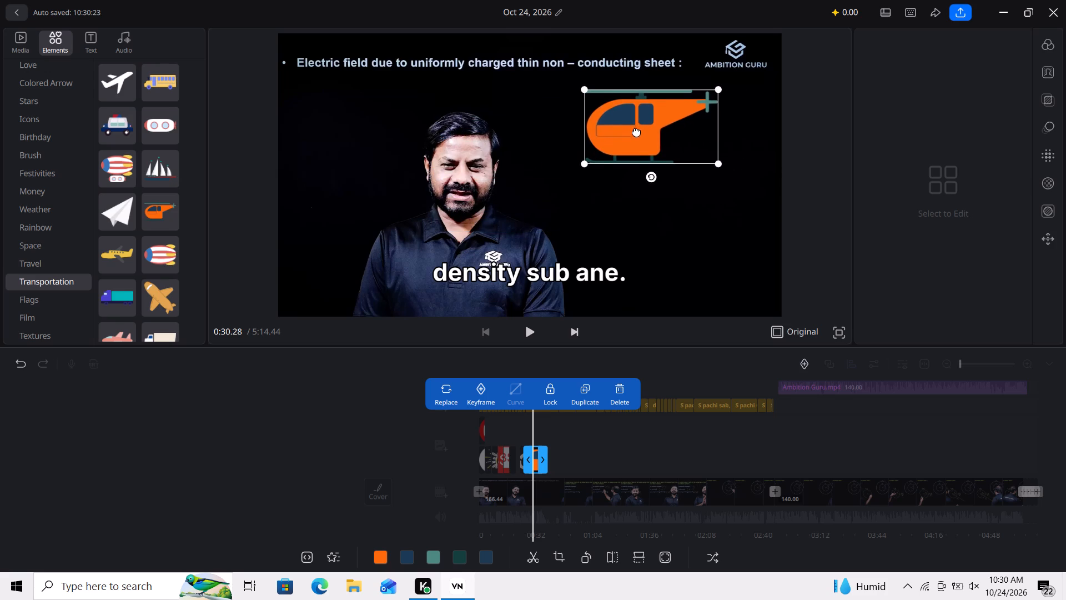
Move the orange helicopter farther right of the presenter, just below the AMBITION GURU logo, and deselect it.
drag(636, 131, 671, 131)
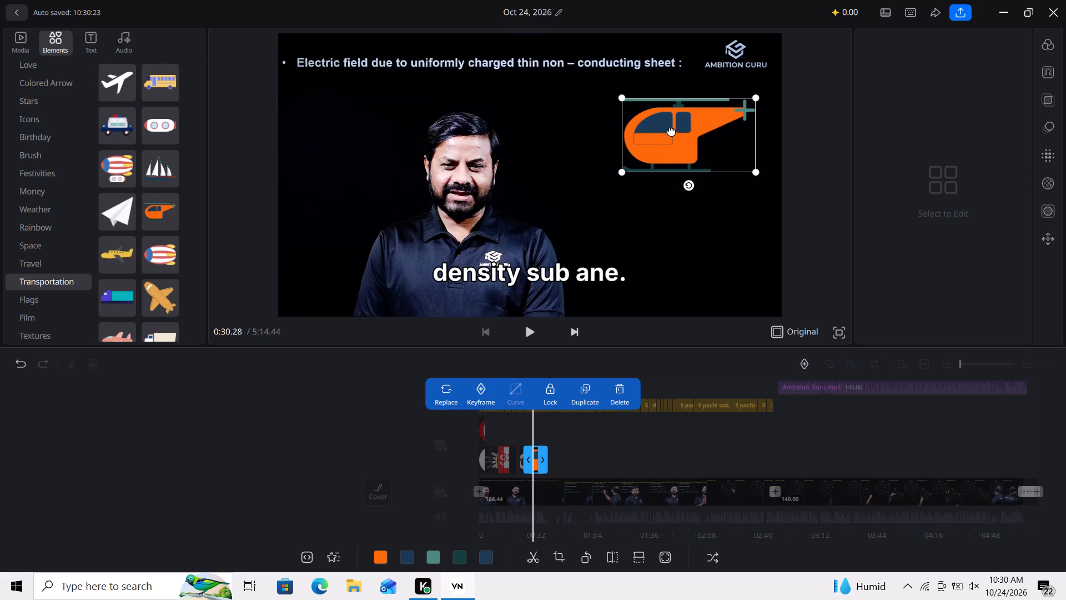
drag(671, 131, 671, 130)
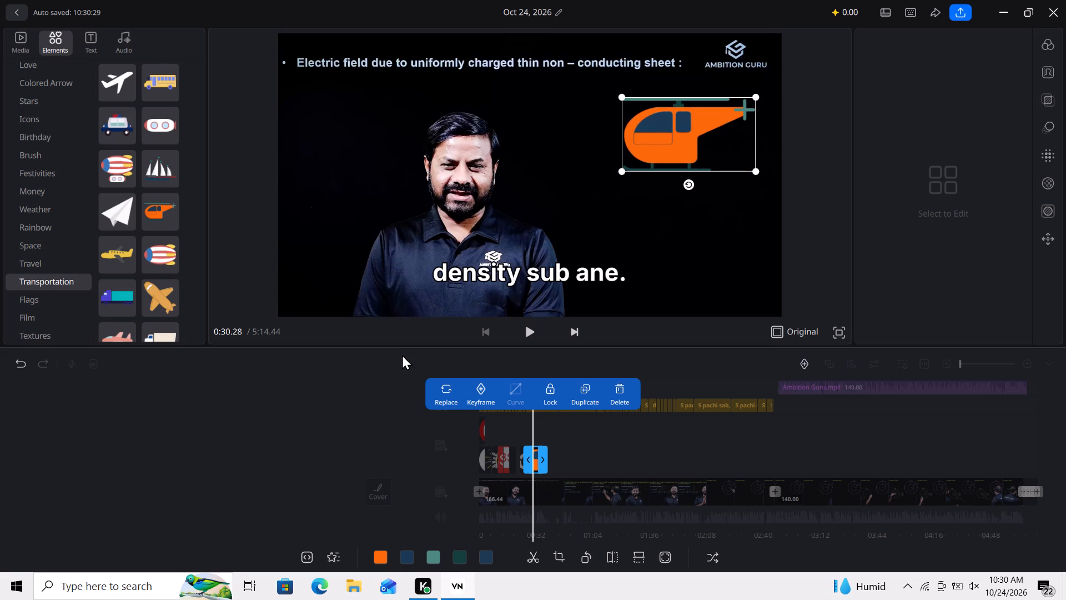
click(402, 354)
Play the segment with the helicopter graphic from 30.28 s in short bursts, stopping at 33.78 s.
click(524, 340)
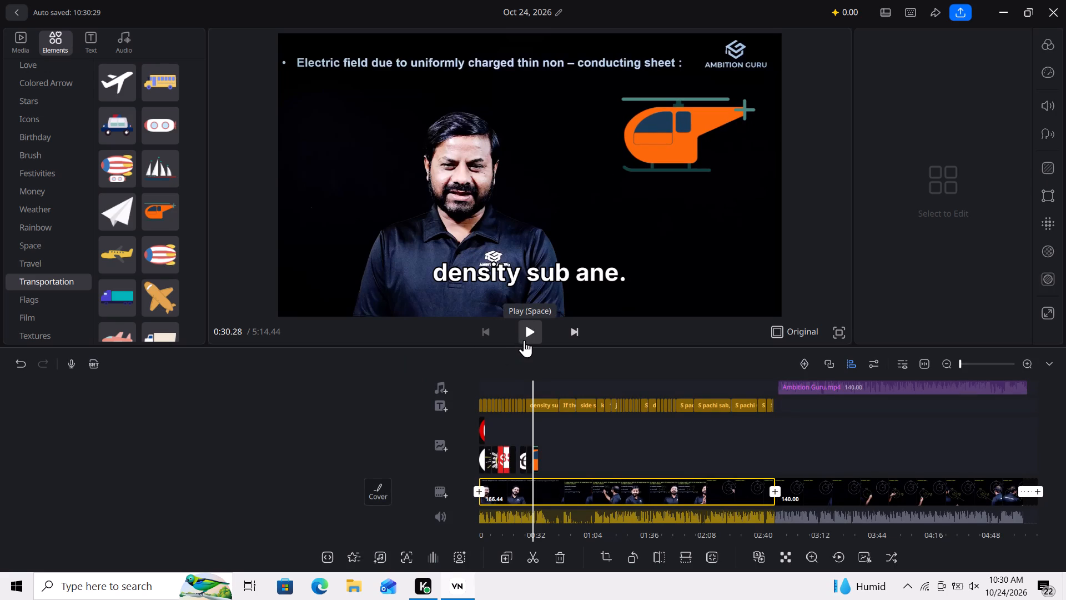
click(524, 340)
click(524, 340)
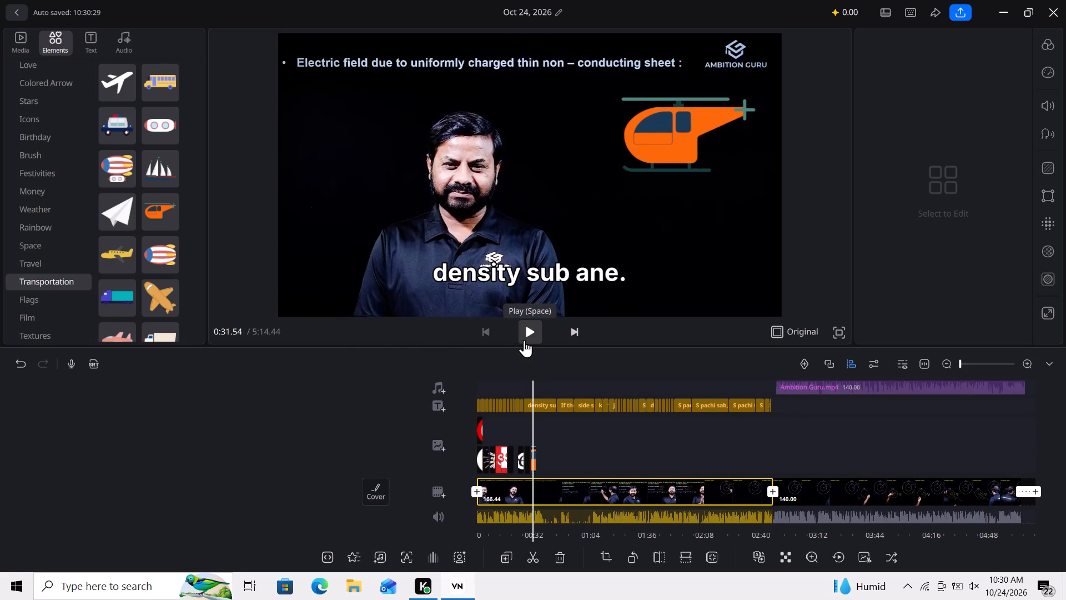
click(524, 340)
click(524, 340)
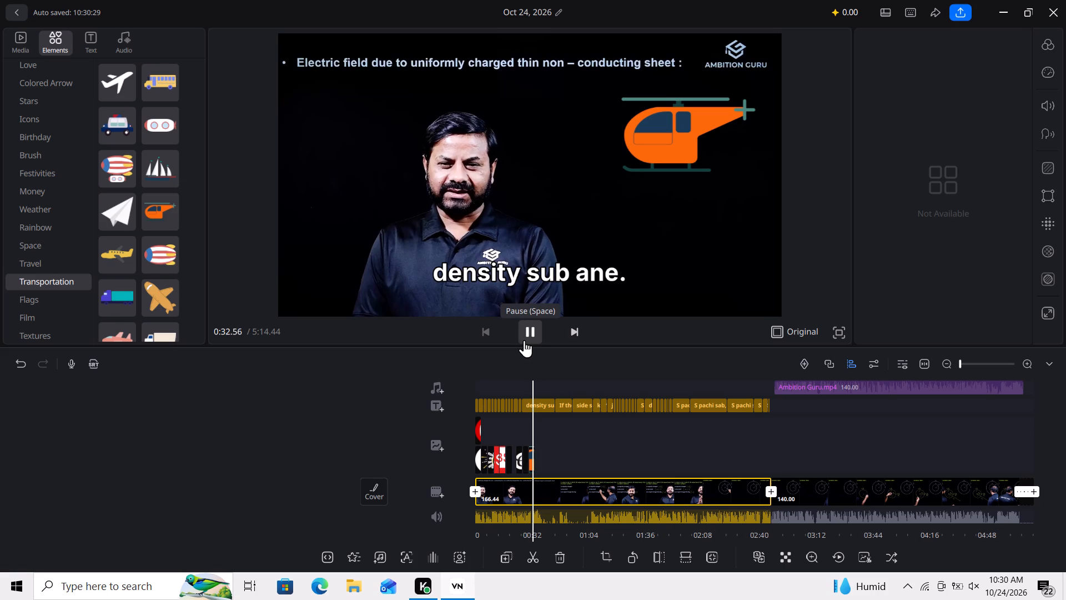
click(524, 340)
click(524, 340)
click(524, 340)
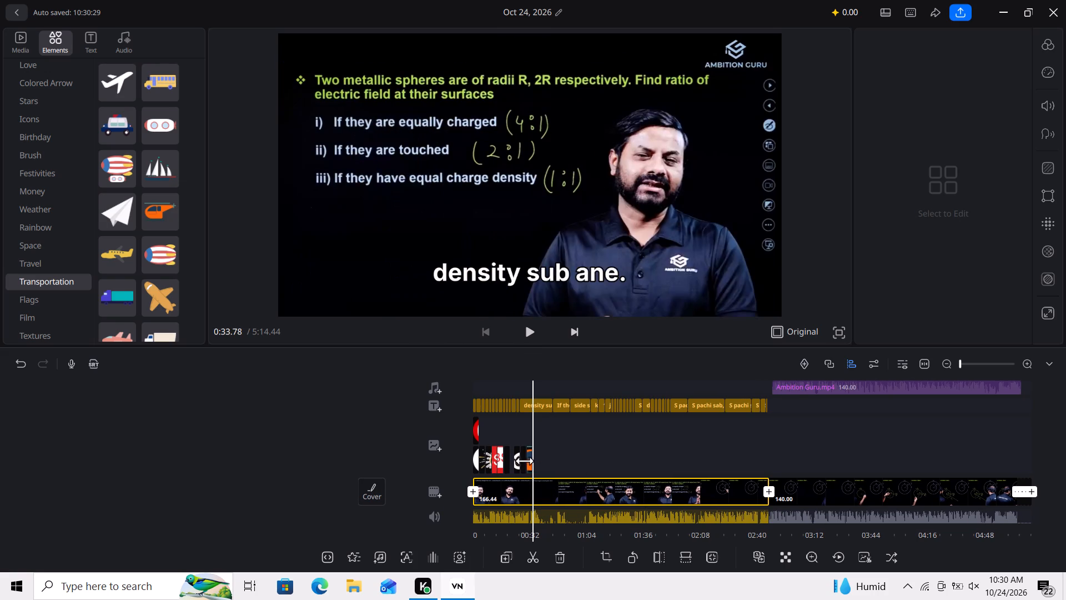
Review the added graphics by playing from the start of the timeline, stopping at 33.94 s, just after the helicopter ends.
drag(571, 446, 743, 444)
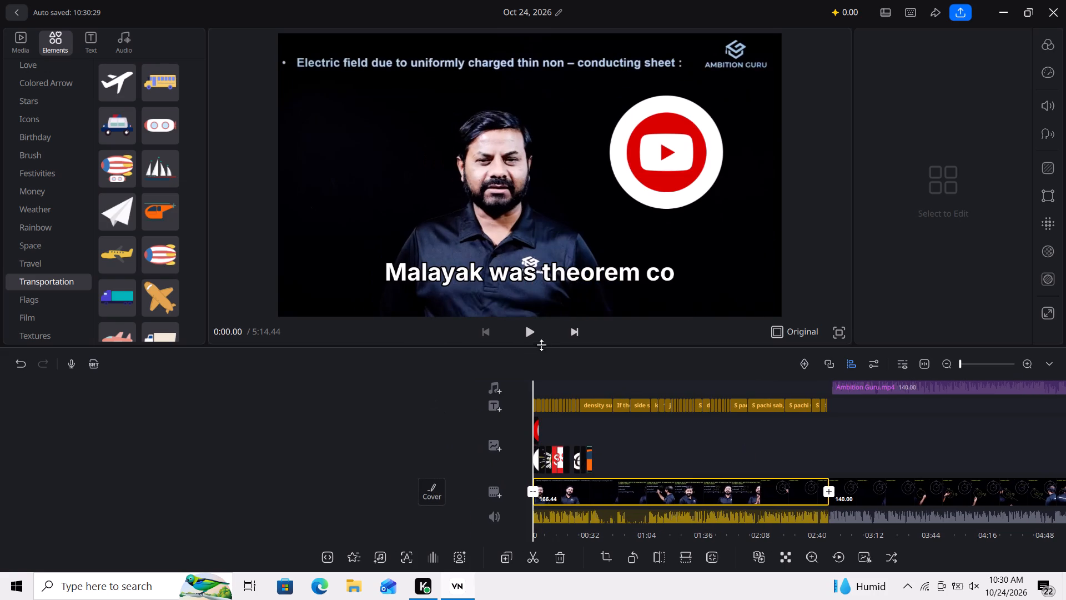
click(535, 341)
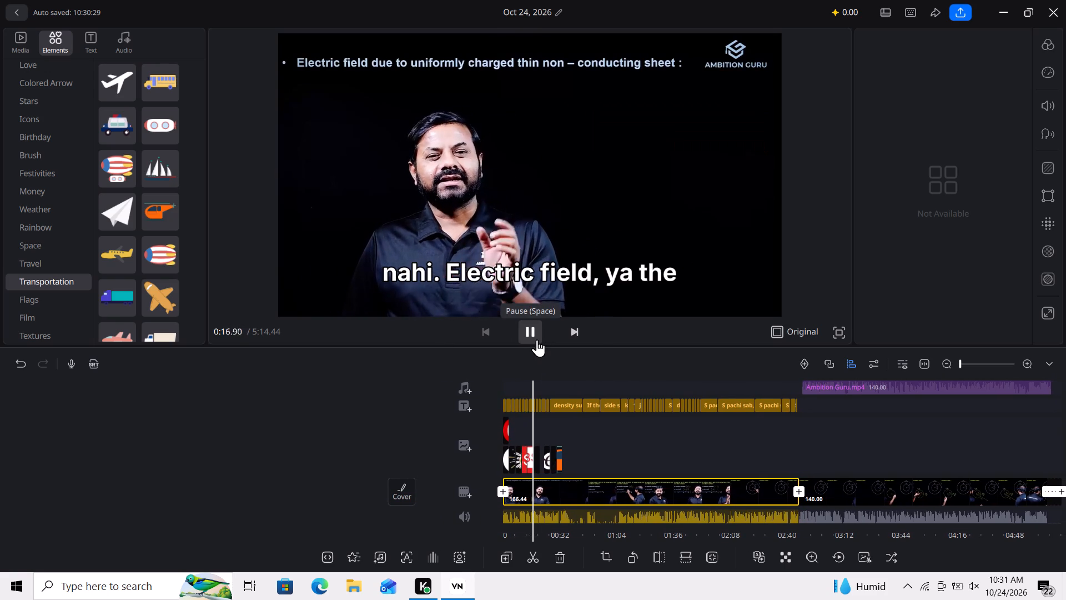
click(537, 339)
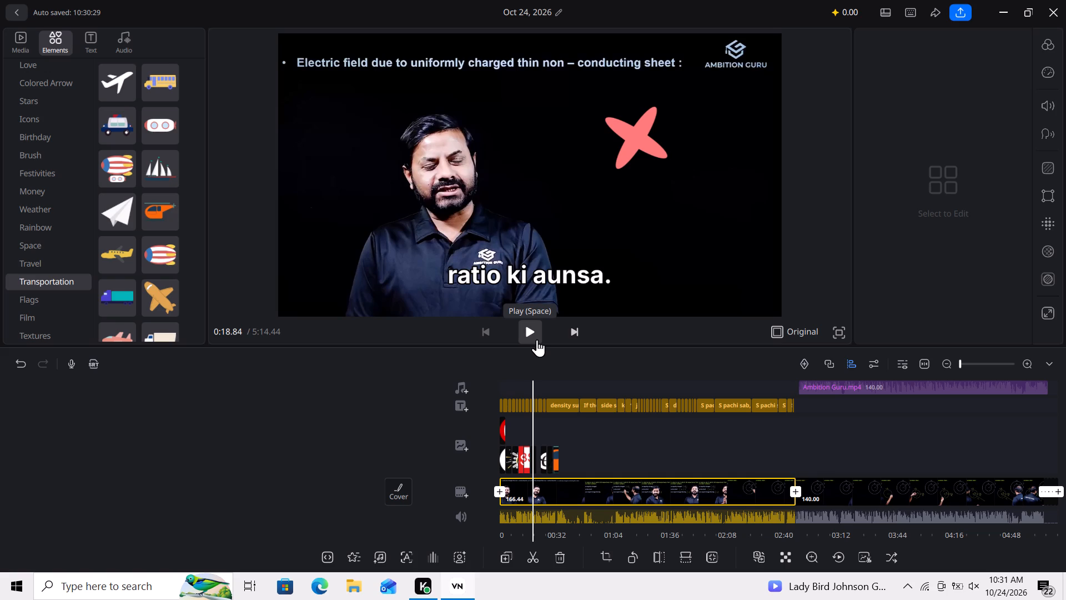
click(537, 339)
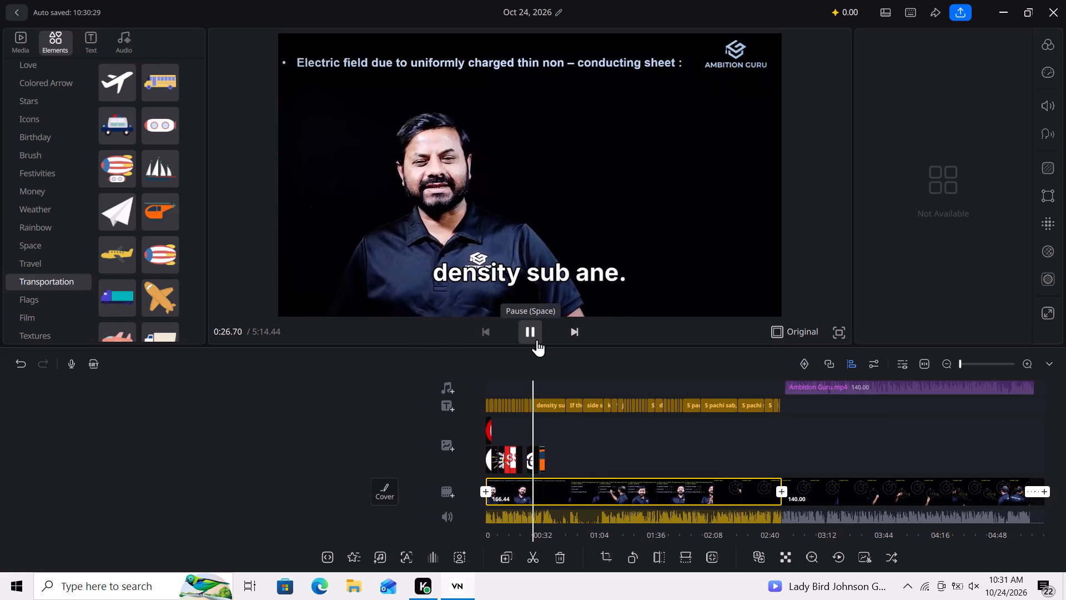
click(537, 339)
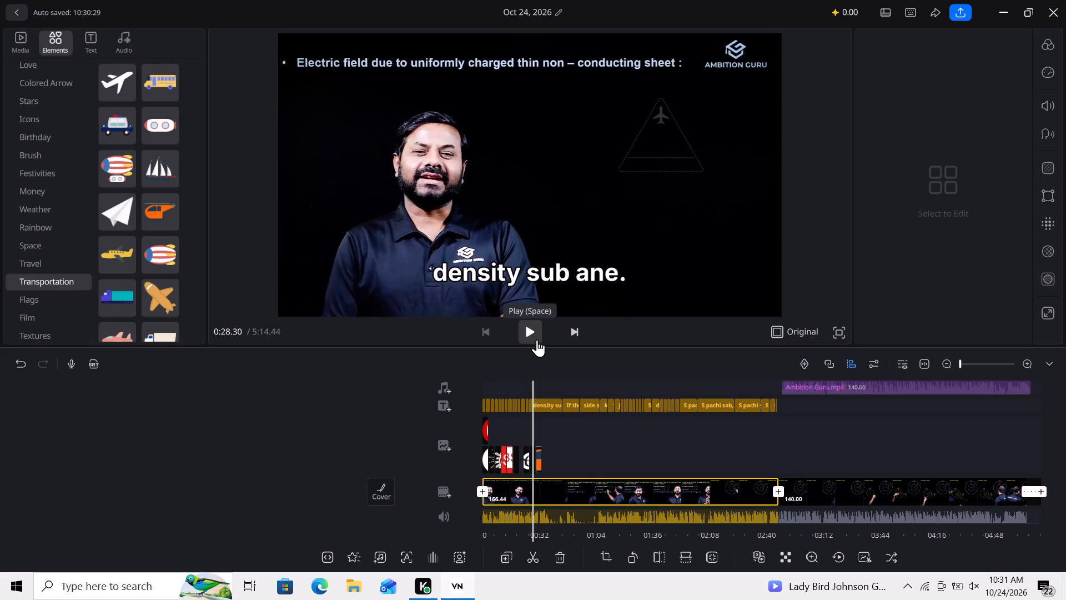
click(537, 339)
click(537, 339)
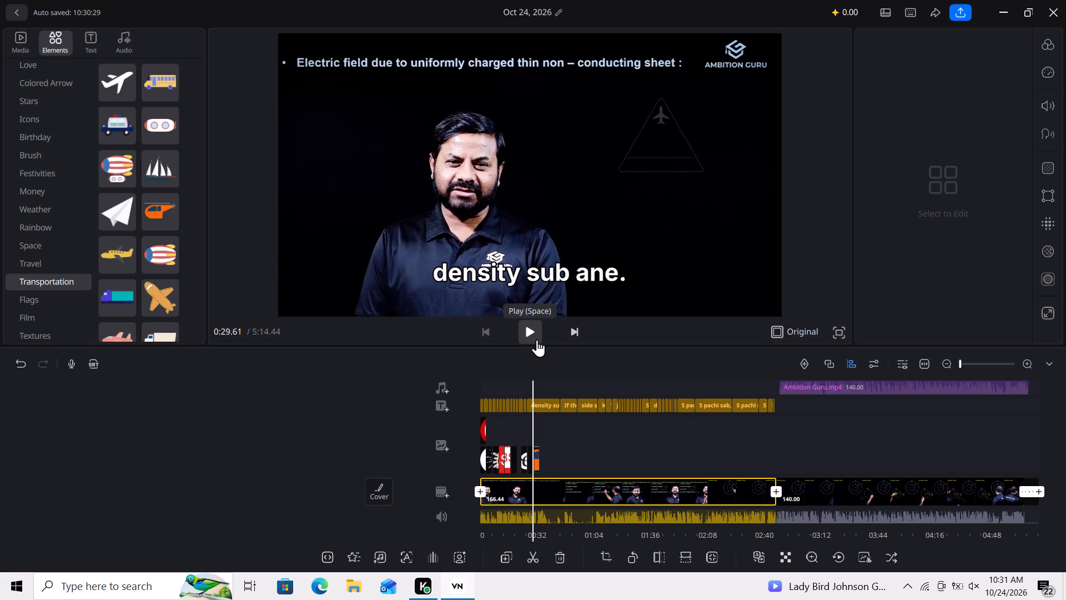
click(537, 339)
click(537, 339)
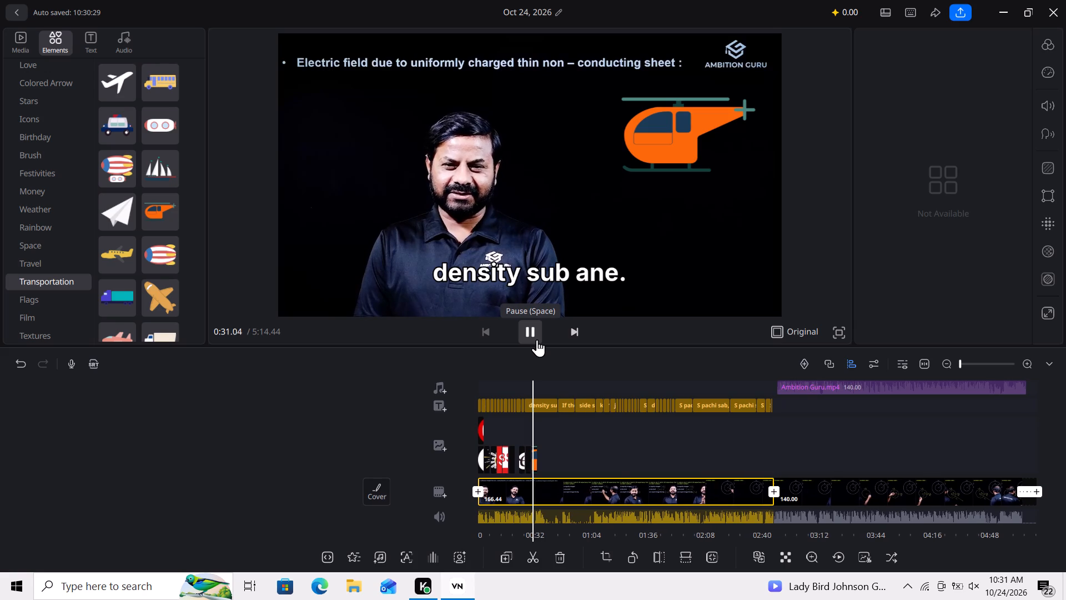
click(537, 339)
click(537, 339)
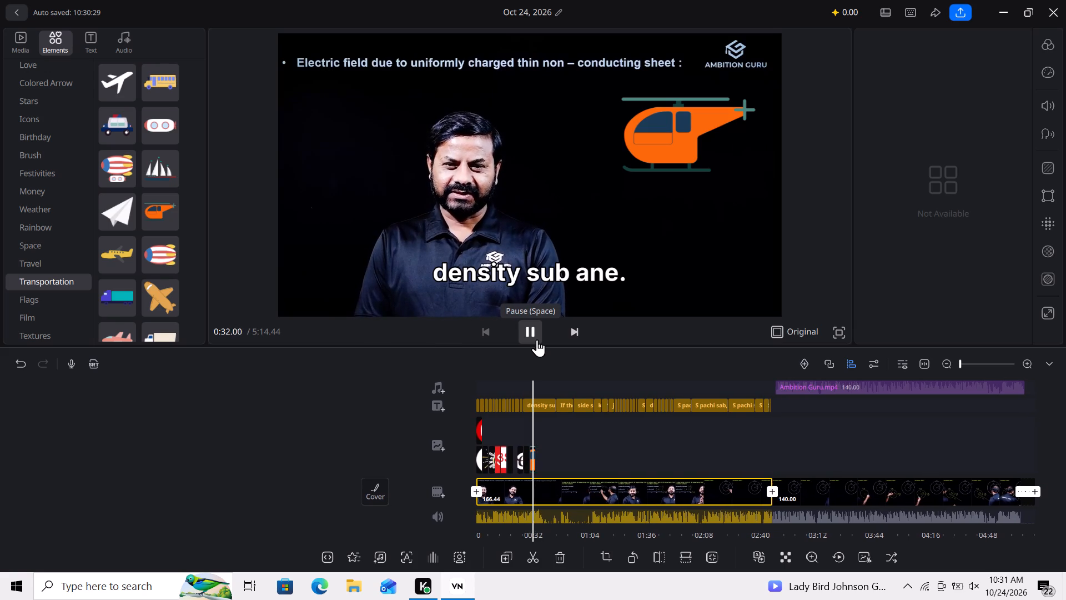
click(537, 339)
click(537, 339)
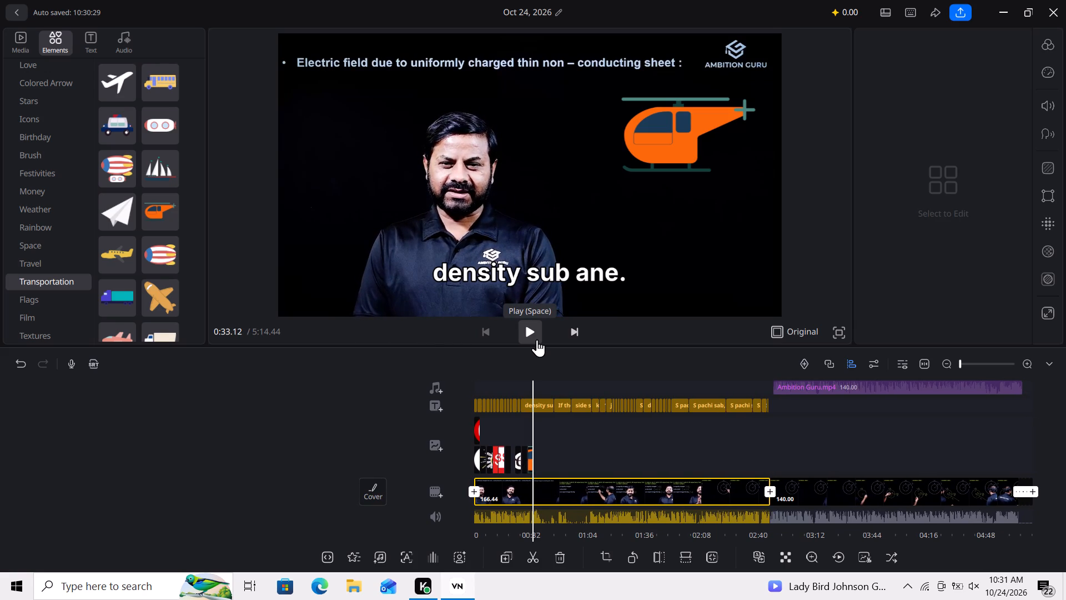
click(537, 339)
click(537, 339)
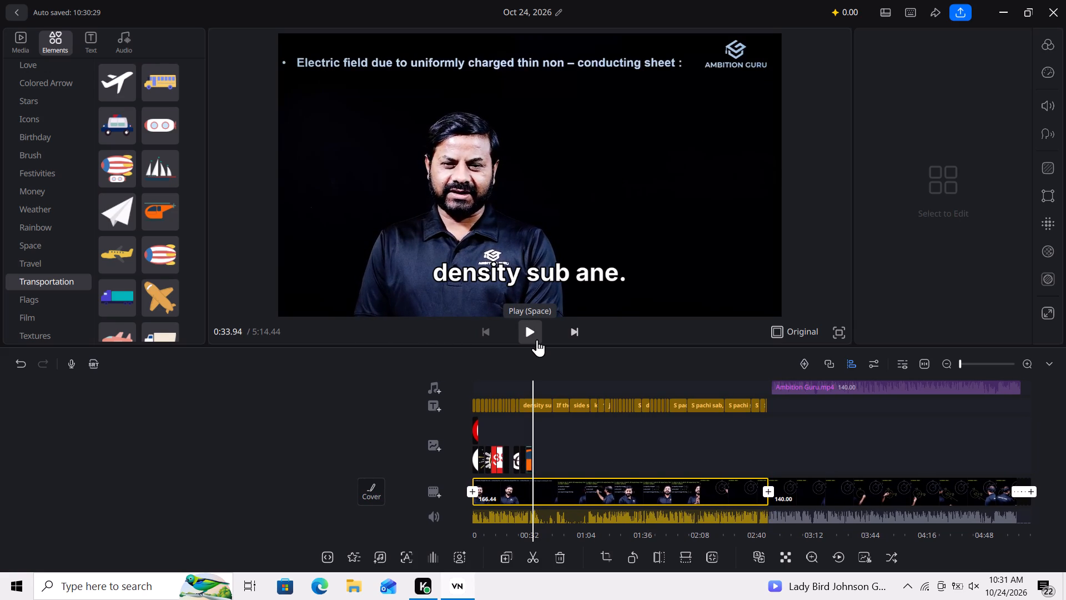
Add the yellow dot pattern from Textures at 33.94 s, after the helicopter ends, and place it right of the presenter's head.
click(50, 292)
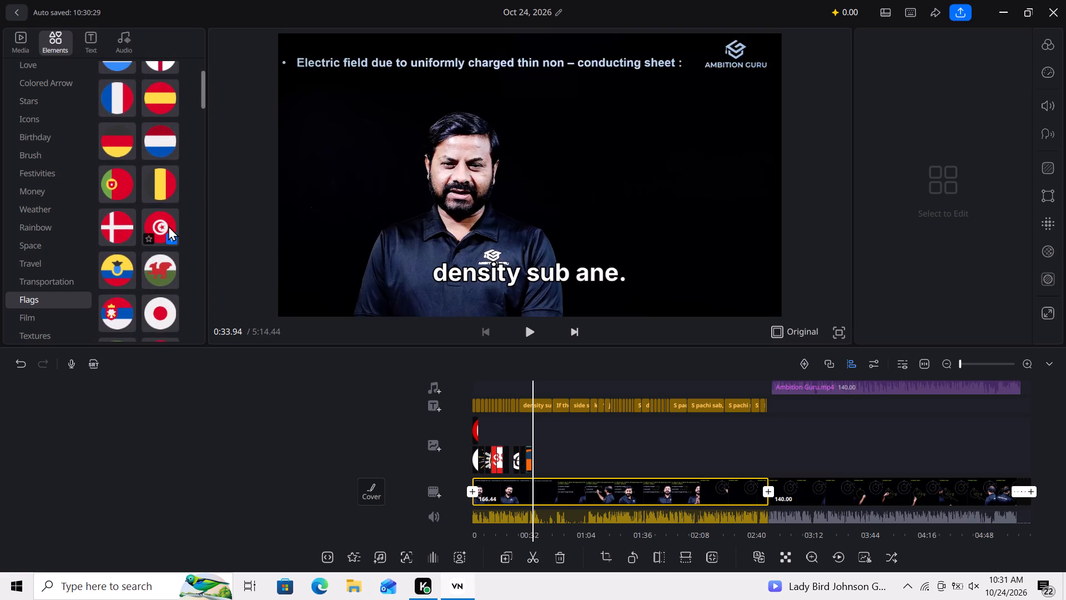
click(72, 316)
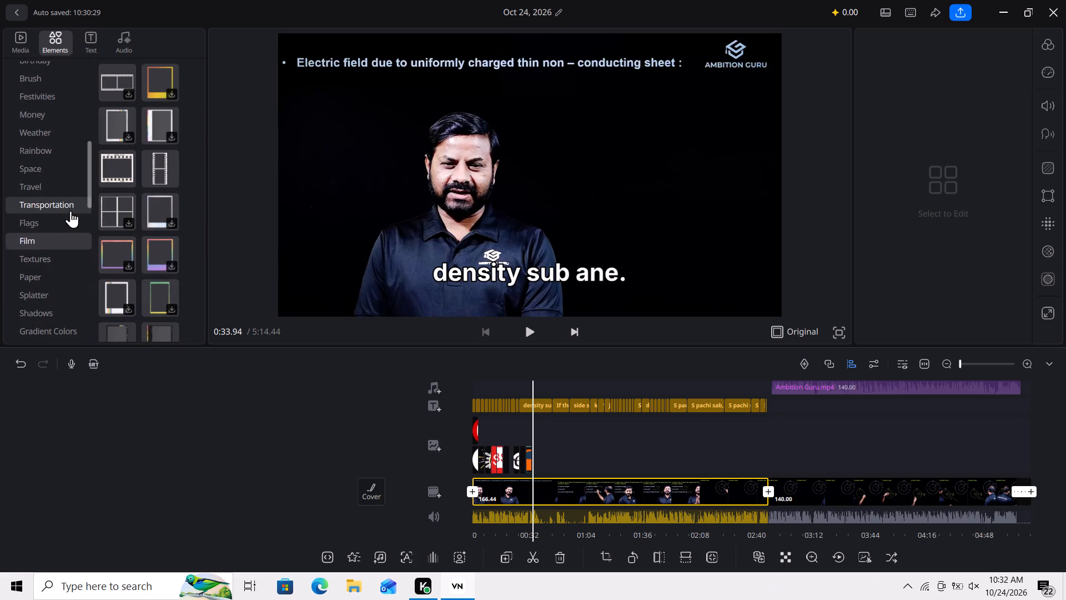
click(46, 259)
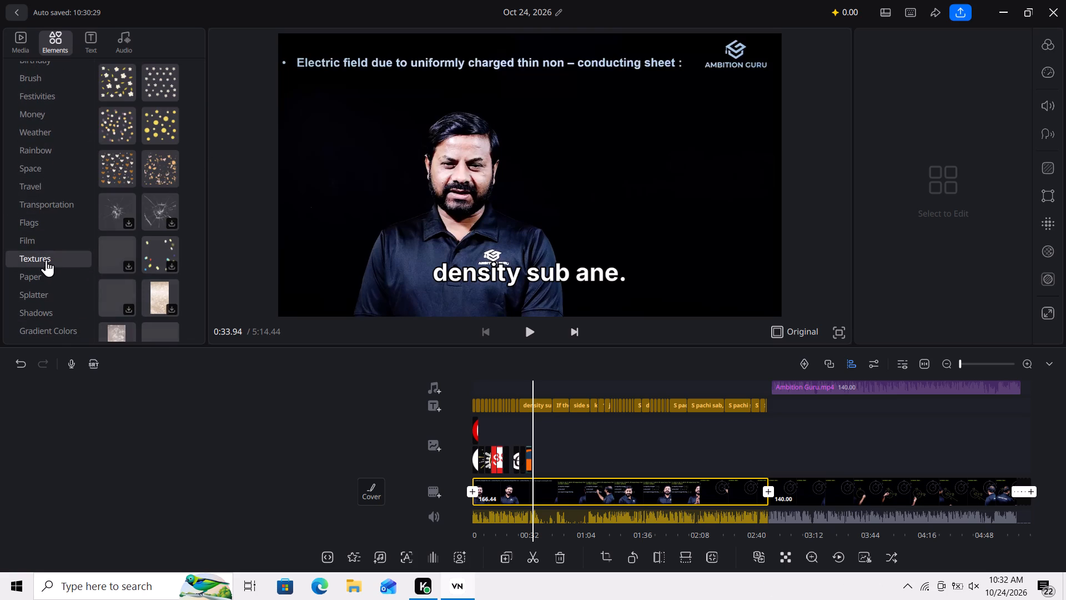
click(160, 132)
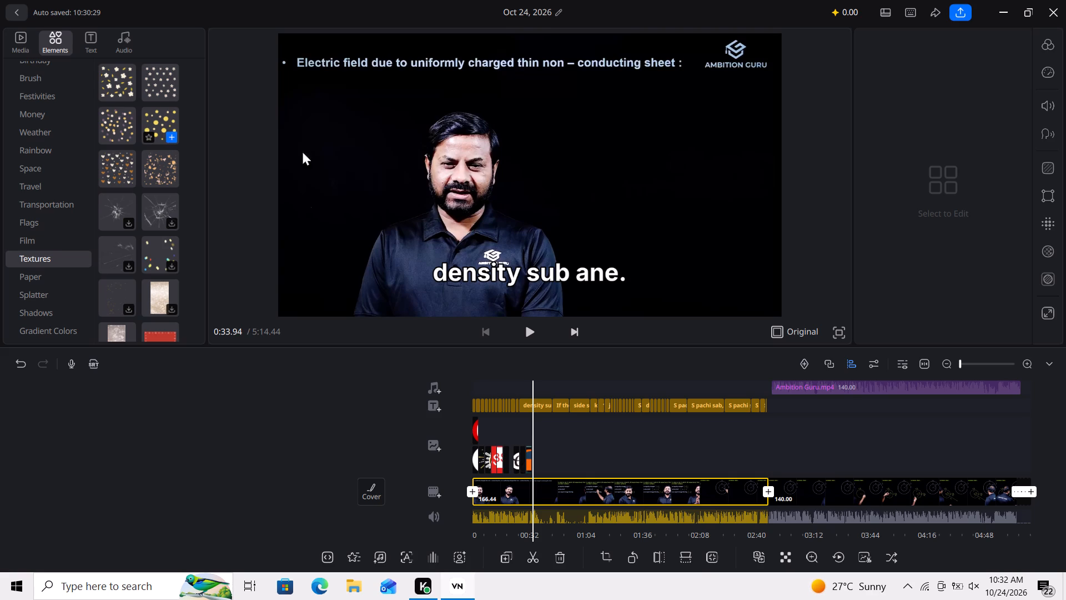
drag(546, 176, 658, 160)
drag(658, 160, 711, 158)
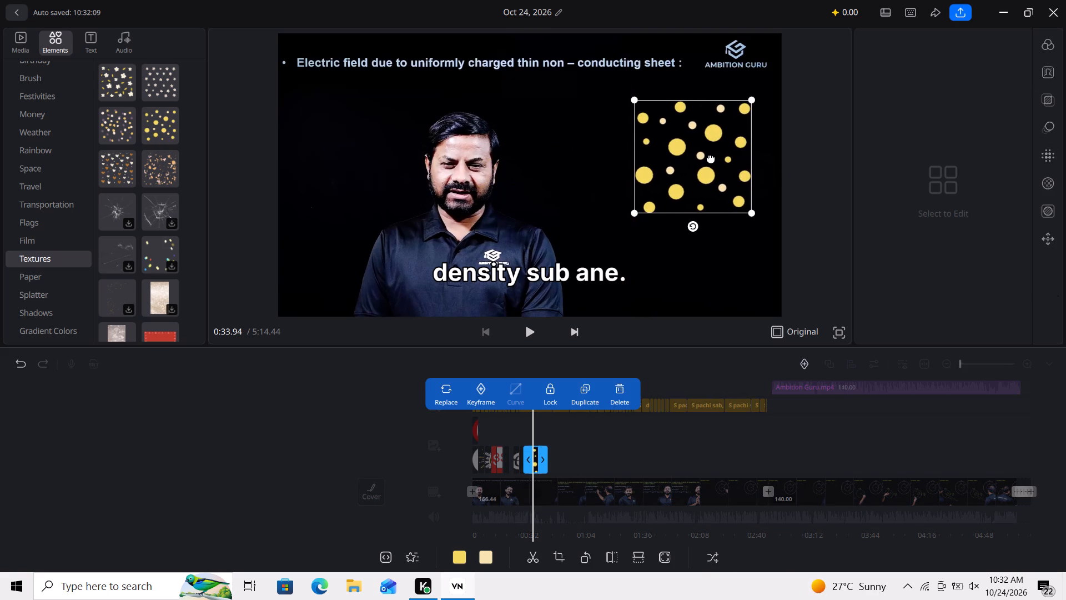
drag(711, 158, 711, 158)
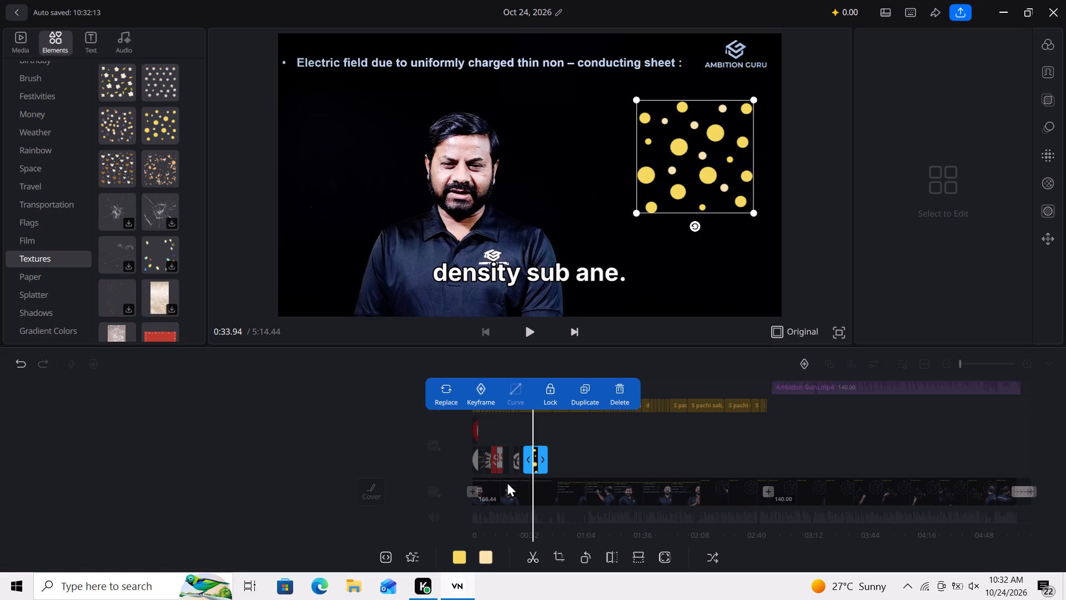
click(376, 439)
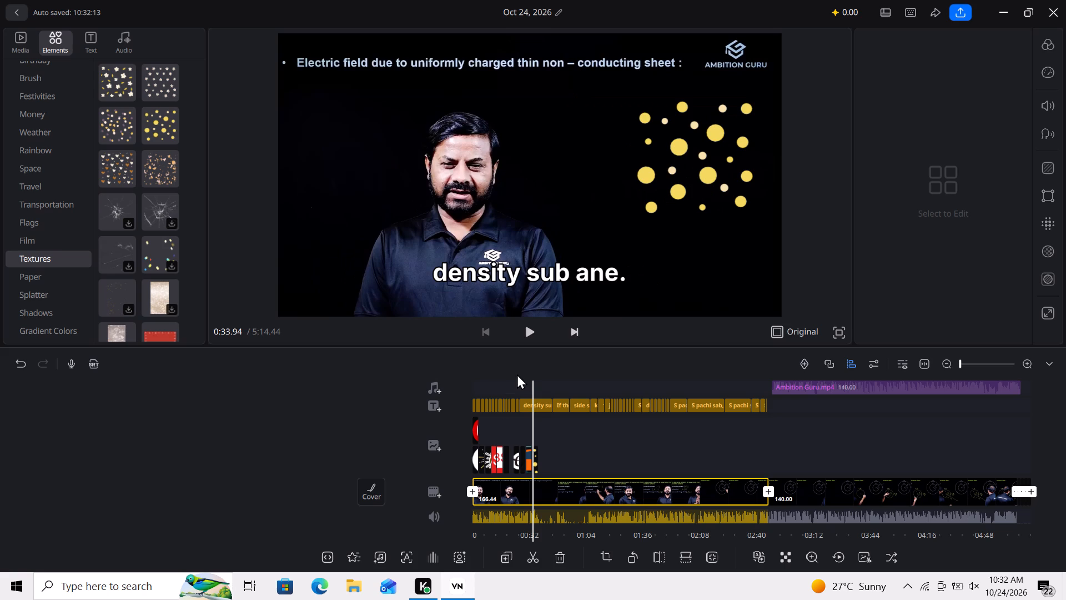
Add the green dripping face with crossed eyes from Splatter at 37.49 s, after the dot pattern ends, and place it near the upper middle of the frame.
click(525, 332)
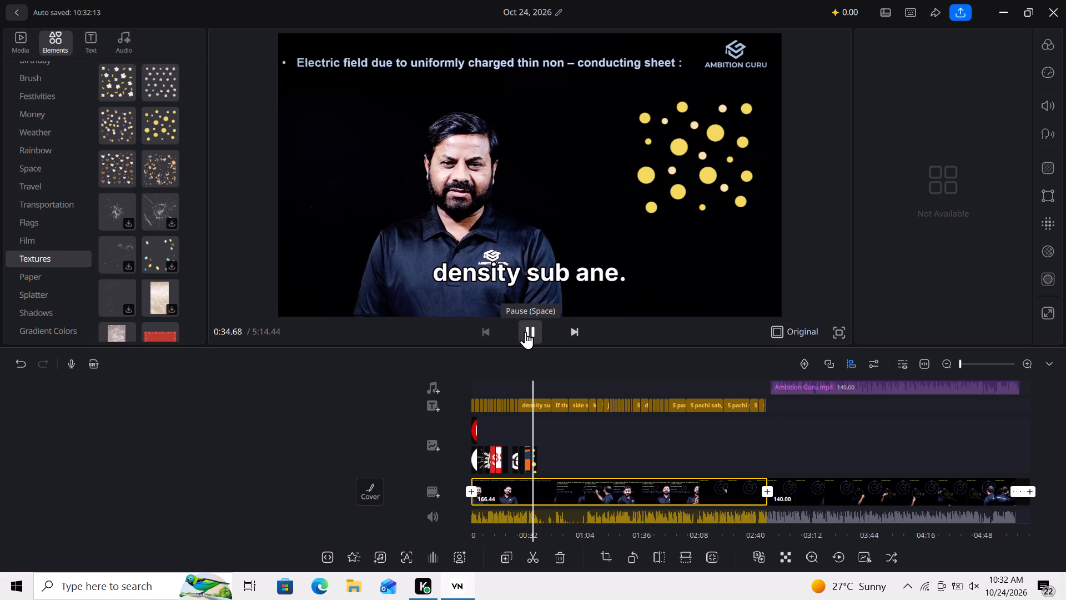
click(525, 332)
click(525, 332)
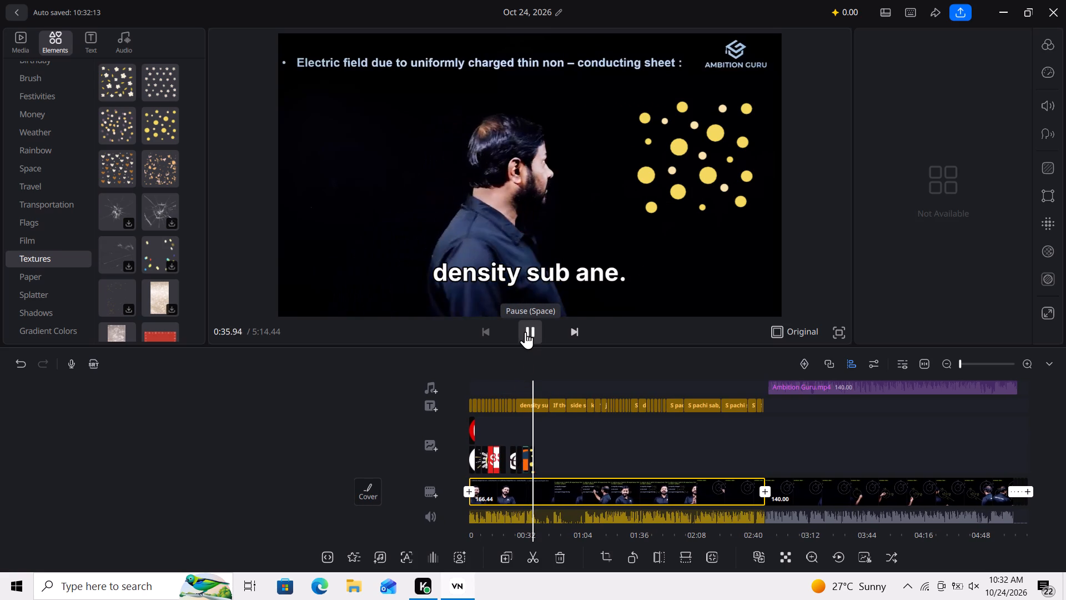
click(525, 332)
click(525, 332)
click(525, 332)
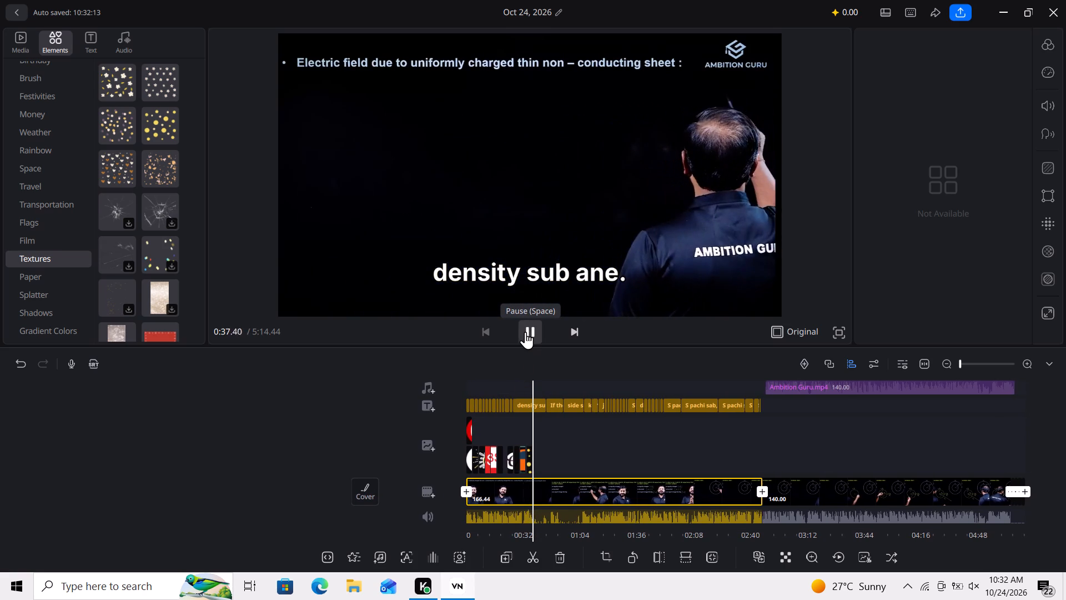
click(55, 280)
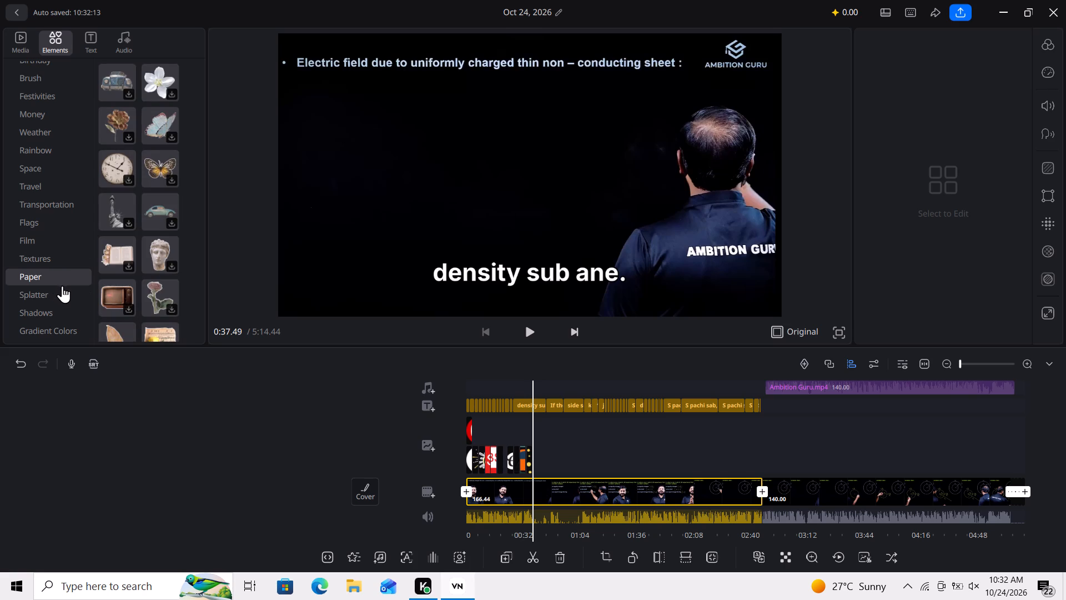
click(62, 291)
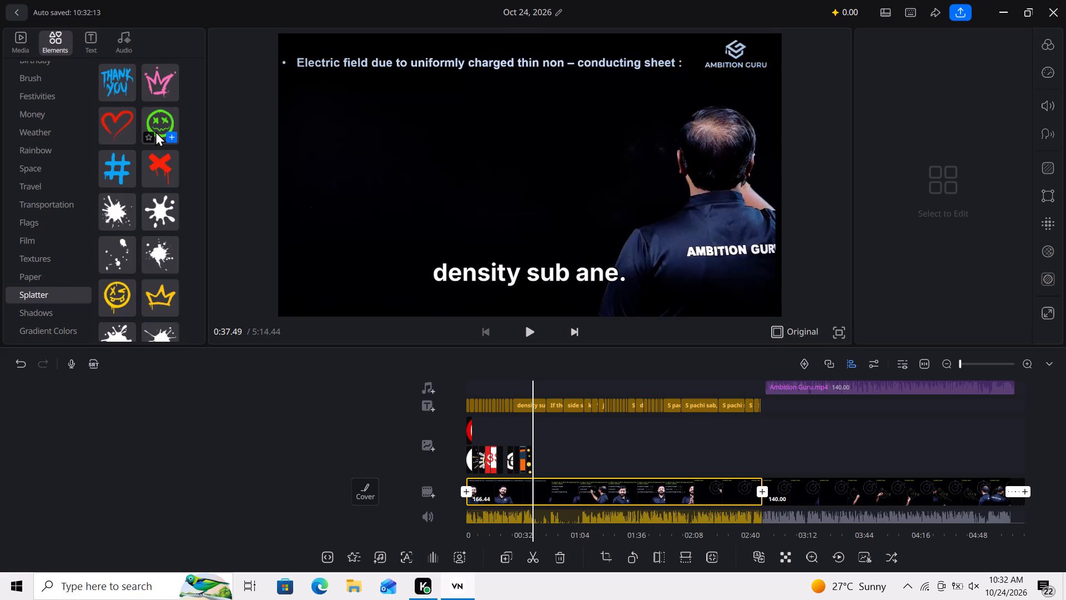
click(155, 131)
drag(534, 159, 531, 157)
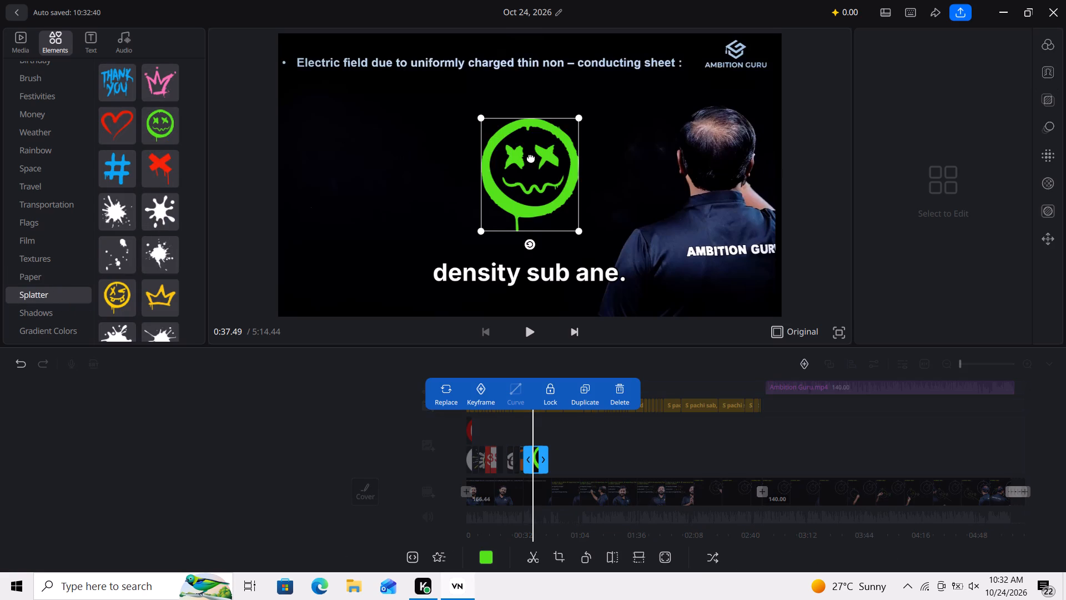
drag(531, 157, 509, 142)
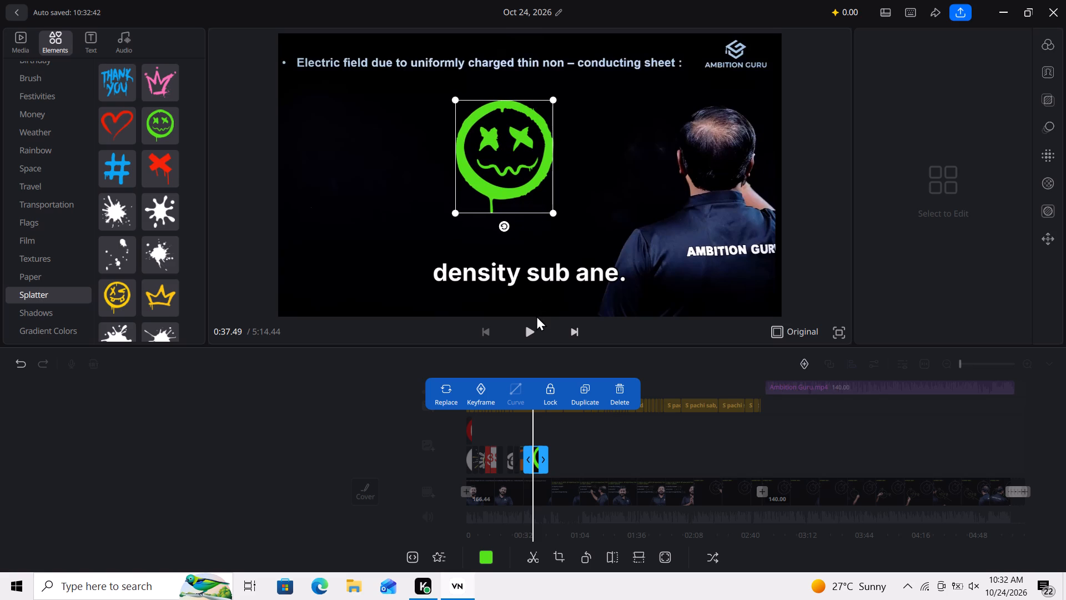
Play the segment with the green face graphic, stop at 41.42 s after it ends, and deselect the graphic.
click(533, 328)
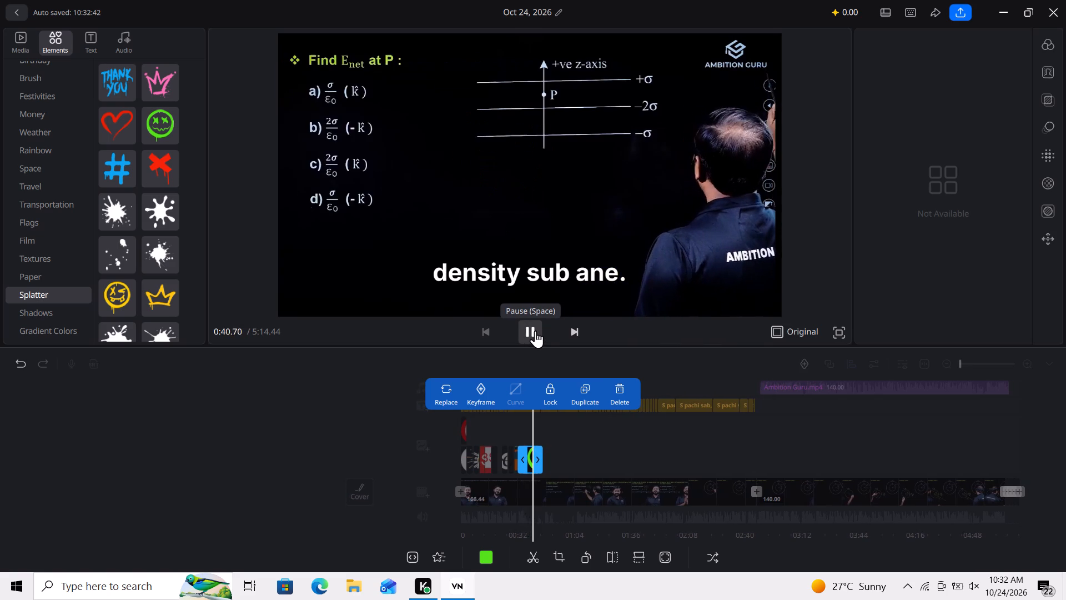
click(535, 331)
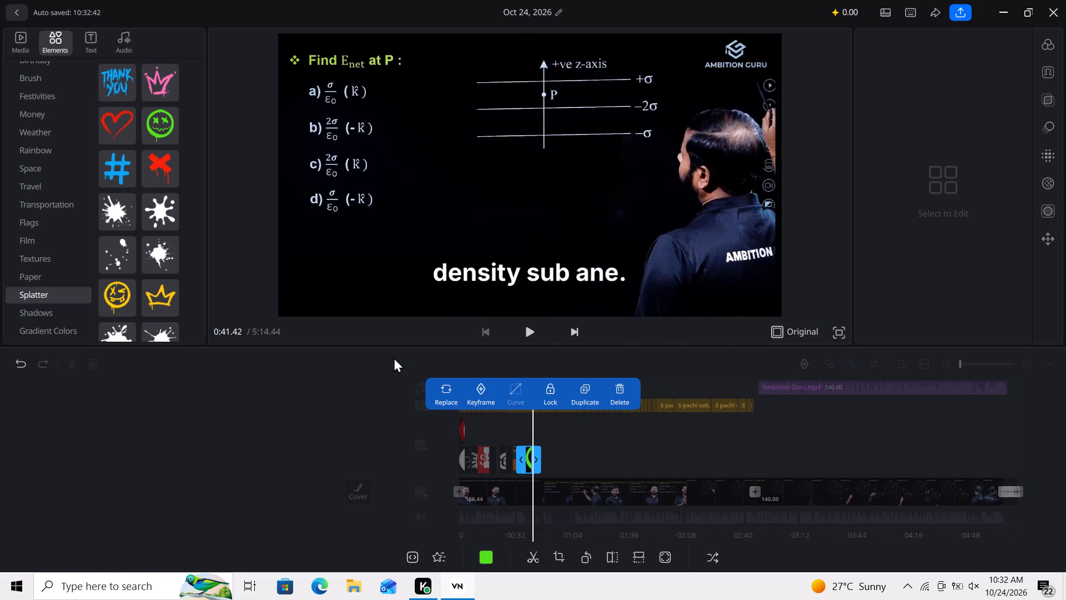
click(394, 362)
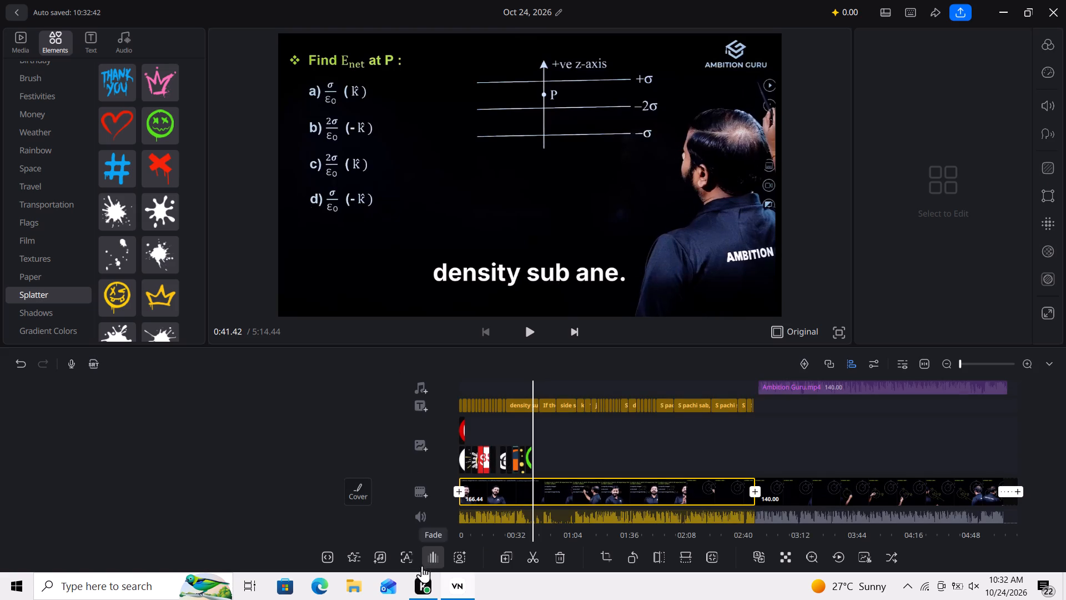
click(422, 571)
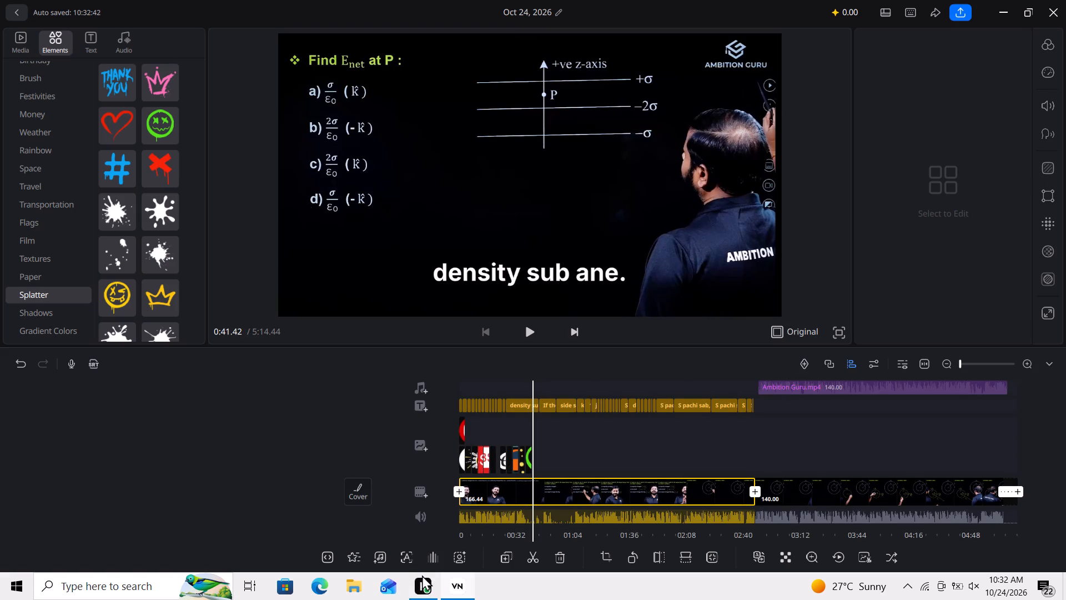